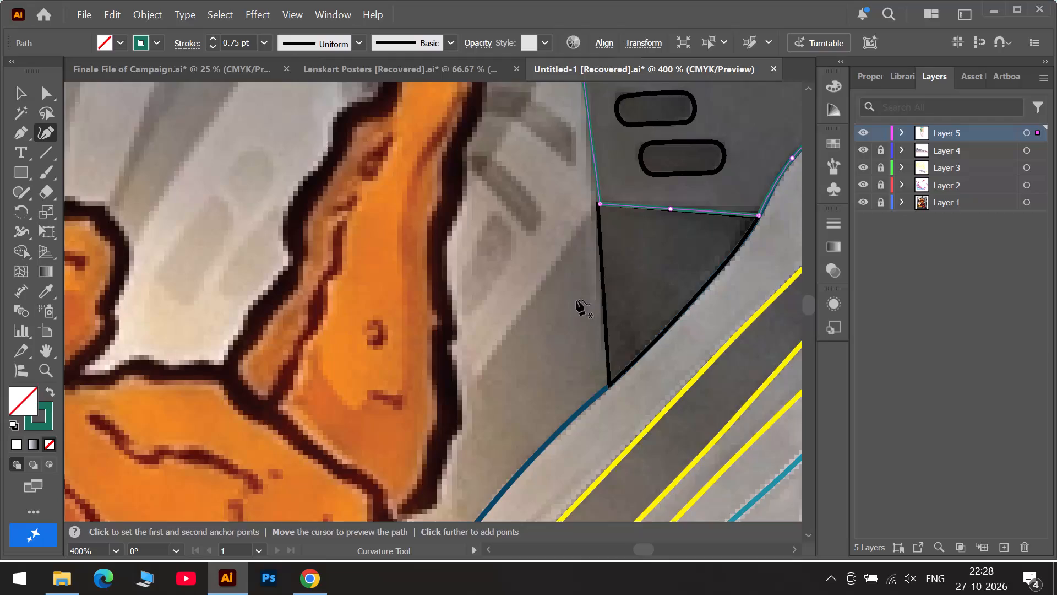
Start a Curvature path at the orange shape's top outer corner, below the light-blue strip, and trace its dark outline partway down.
{"action": "scroll", "coordinate": [529, 256], "scroll_direction": "up", "scroll_amount": 6}
{"action": "scroll", "coordinate": [459, 247], "scroll_direction": "up", "scroll_amount": 6}
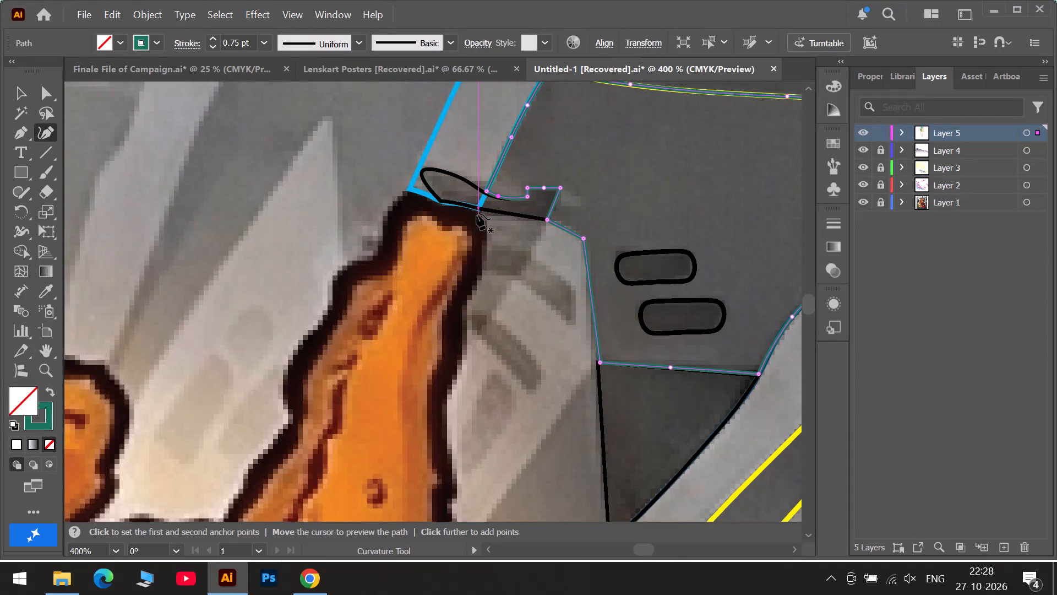
{"action": "left_click", "coordinate": [479, 214]}
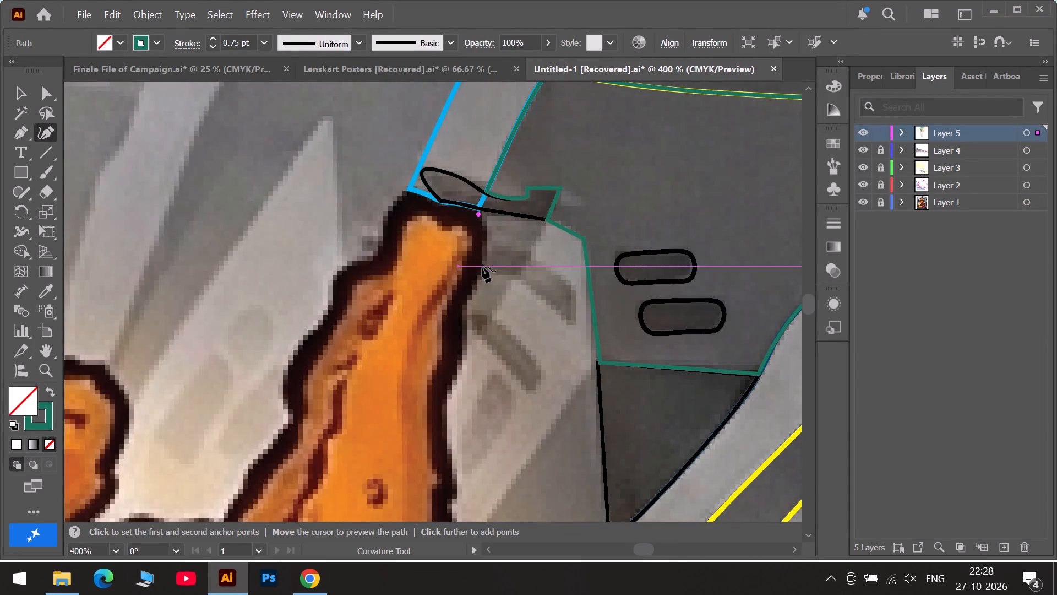
{"action": "left_click", "coordinate": [481, 268]}
{"action": "left_click", "coordinate": [467, 298]}
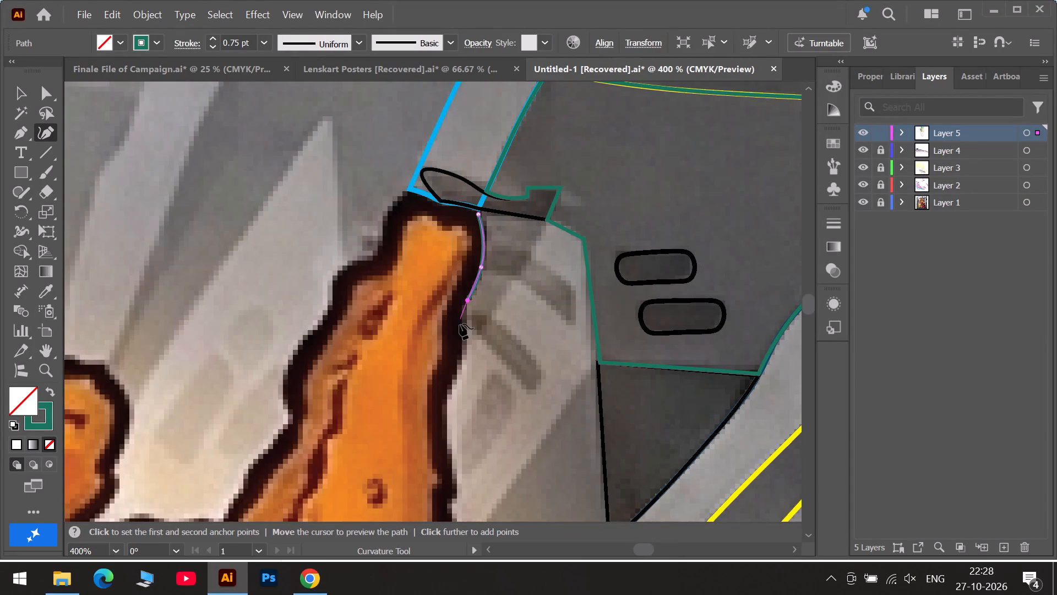
{"action": "left_click", "coordinate": [464, 315]}
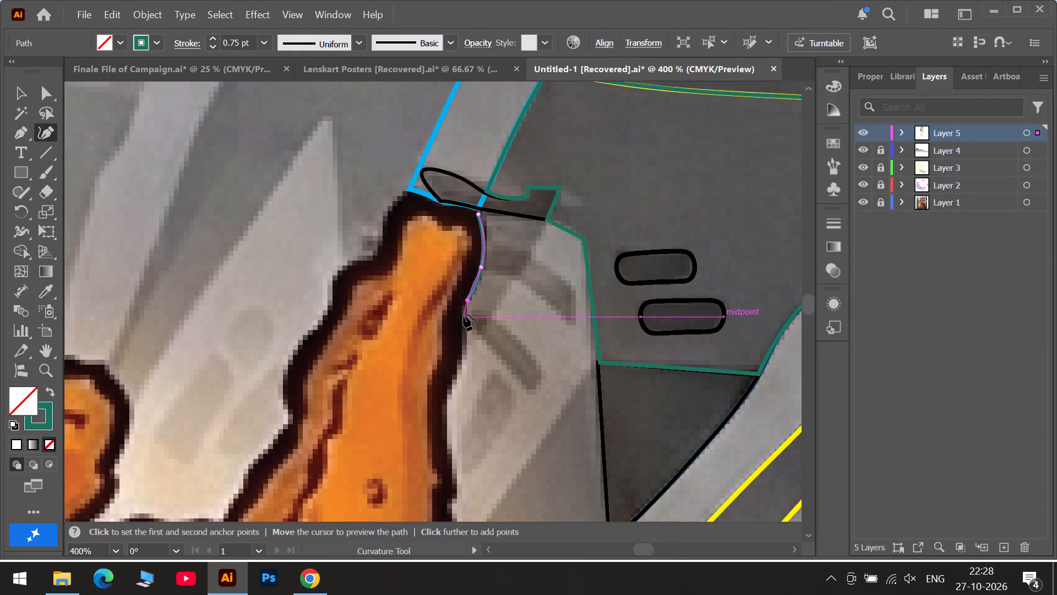
{"action": "left_click", "coordinate": [461, 360]}
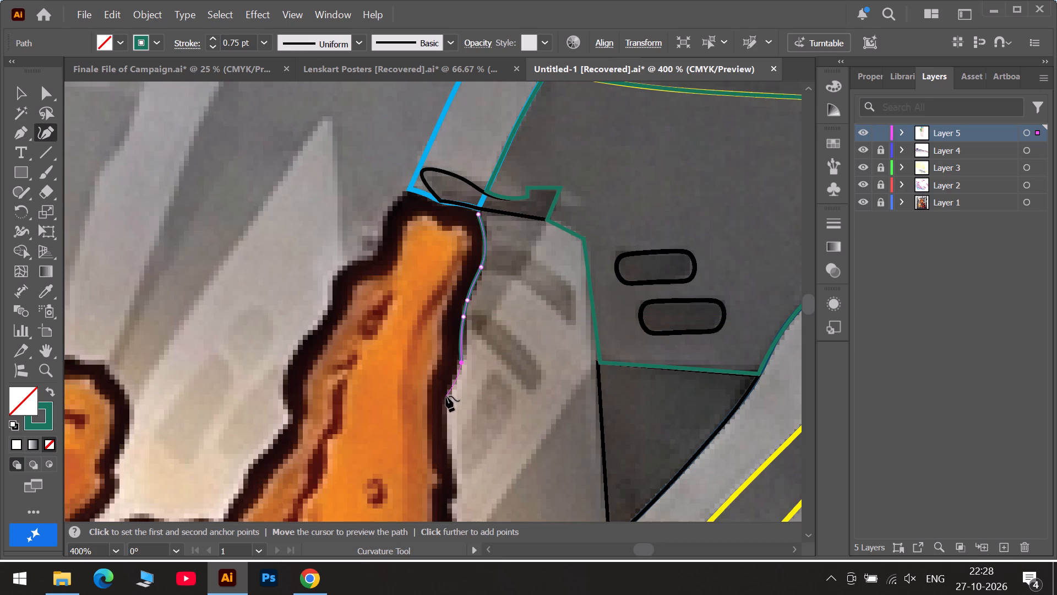
{"action": "left_click", "coordinate": [448, 391]}
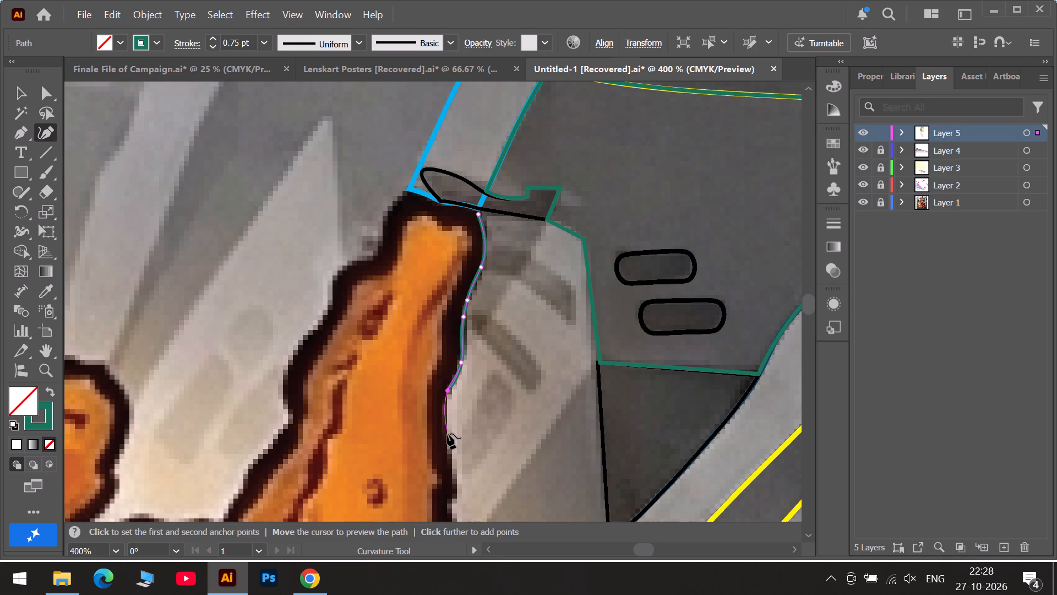
{"action": "left_click", "coordinate": [448, 434]}
{"action": "scroll", "coordinate": [454, 468], "scroll_direction": "down", "scroll_amount": 2}
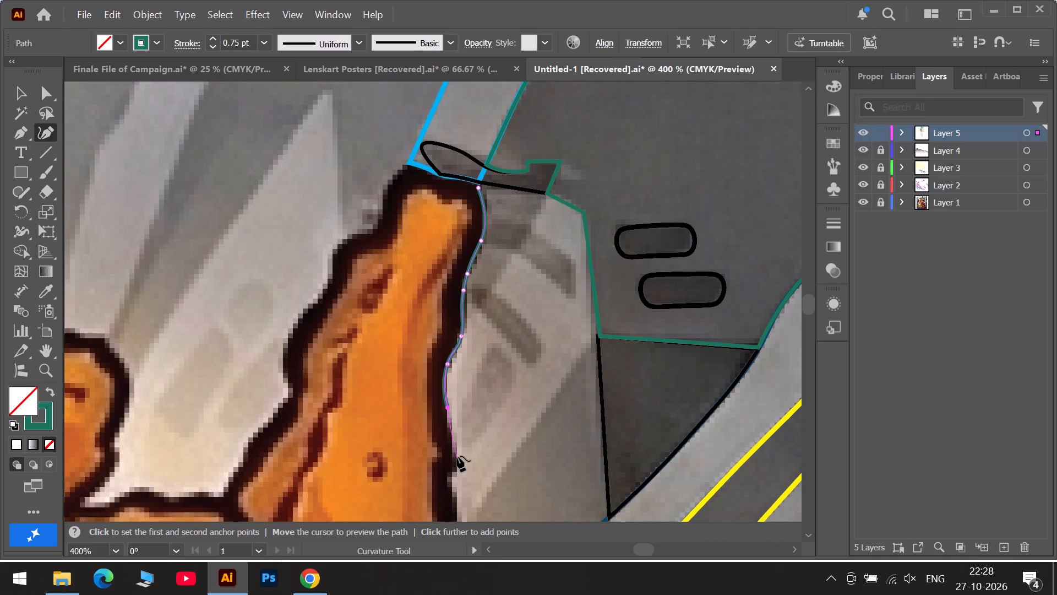
{"action": "left_click", "coordinate": [457, 456]}
{"action": "left_click", "coordinate": [448, 475]}
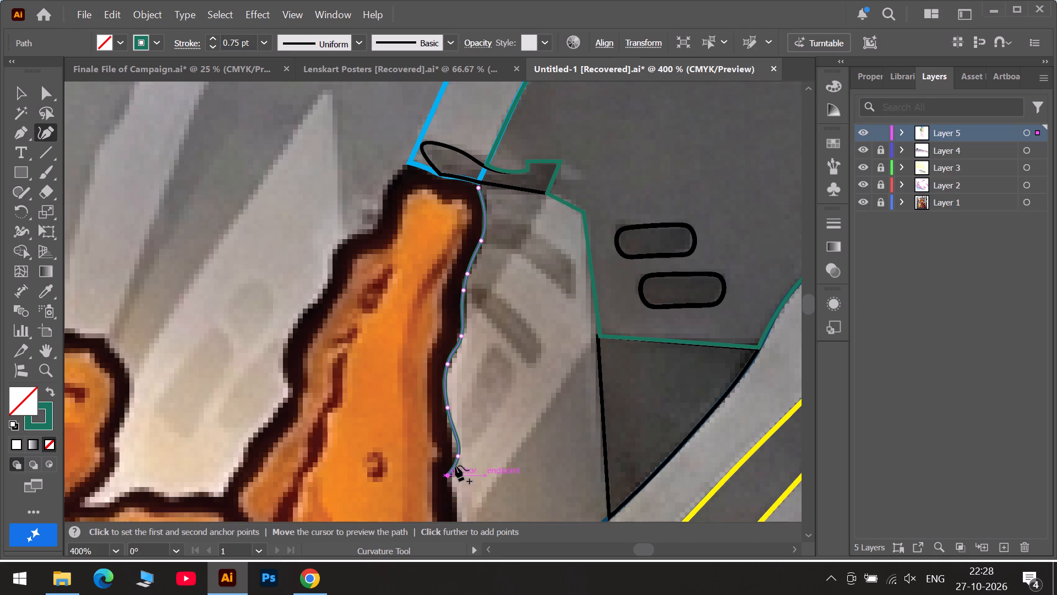
{"action": "left_click_drag", "start_coordinate": [457, 454], "coordinate": [453, 466]}
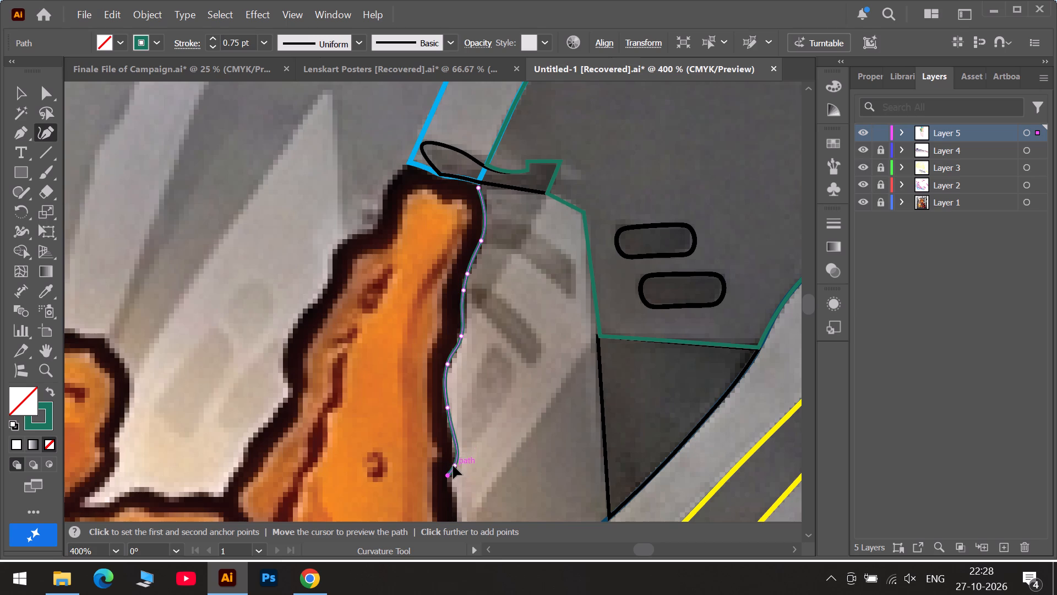
{"action": "left_click_drag", "start_coordinate": [453, 466], "coordinate": [451, 467]}
Continue the path down the orange shape's outer edge to near its lower corner, adjusting anchors to follow the outline.
{"action": "scroll", "coordinate": [451, 467], "scroll_direction": "down", "scroll_amount": 5}
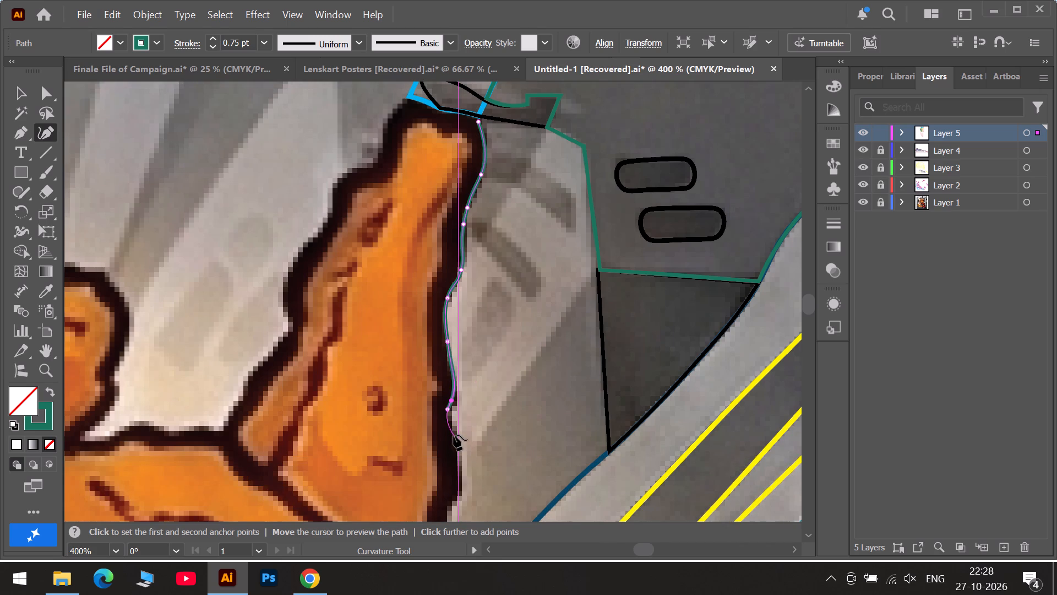
{"action": "left_click", "coordinate": [453, 431]}
{"action": "scroll", "coordinate": [453, 473], "scroll_direction": "down", "scroll_amount": 6}
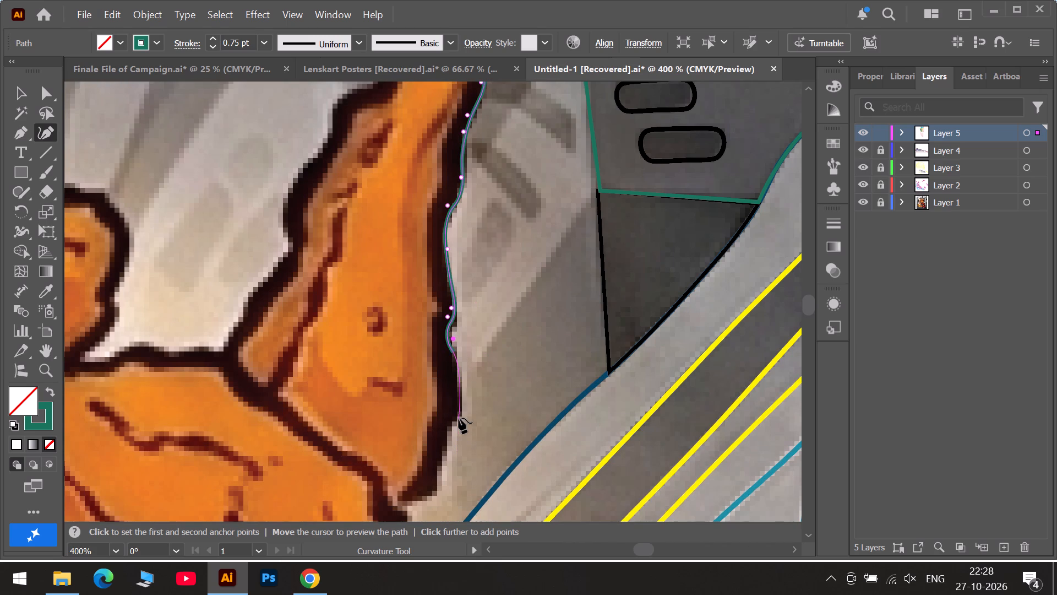
{"action": "left_click", "coordinate": [460, 413]}
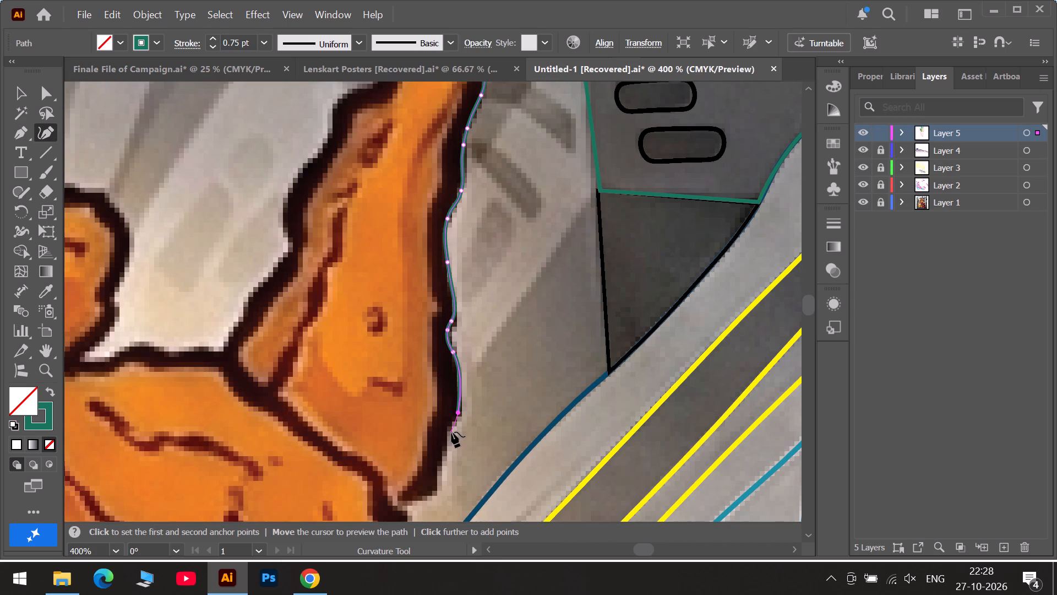
{"action": "left_click", "coordinate": [450, 426]}
{"action": "scroll", "coordinate": [438, 448], "scroll_direction": "down", "scroll_amount": 2}
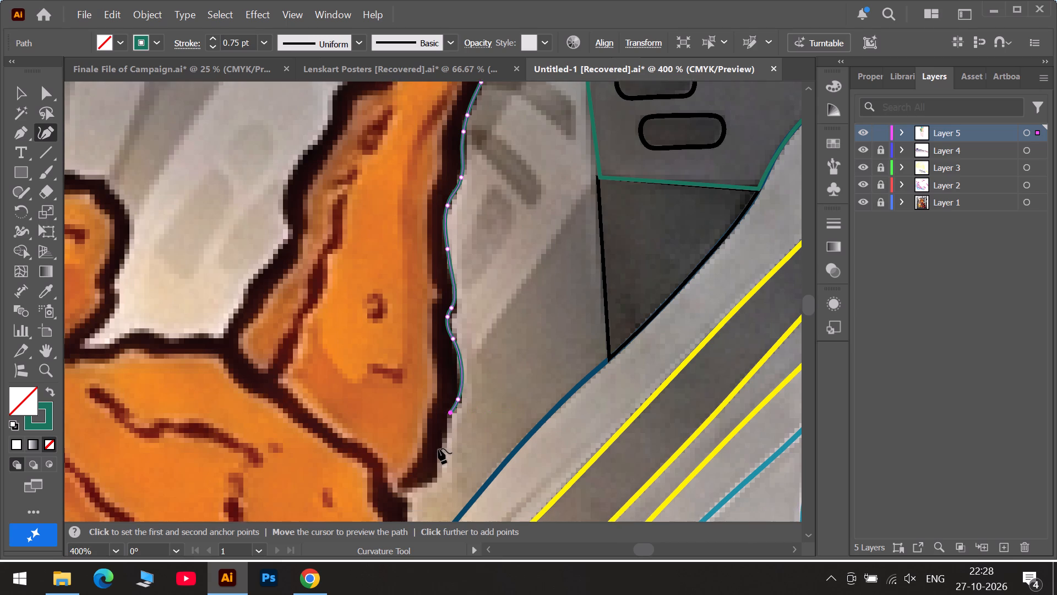
{"action": "left_click", "coordinate": [439, 456]}
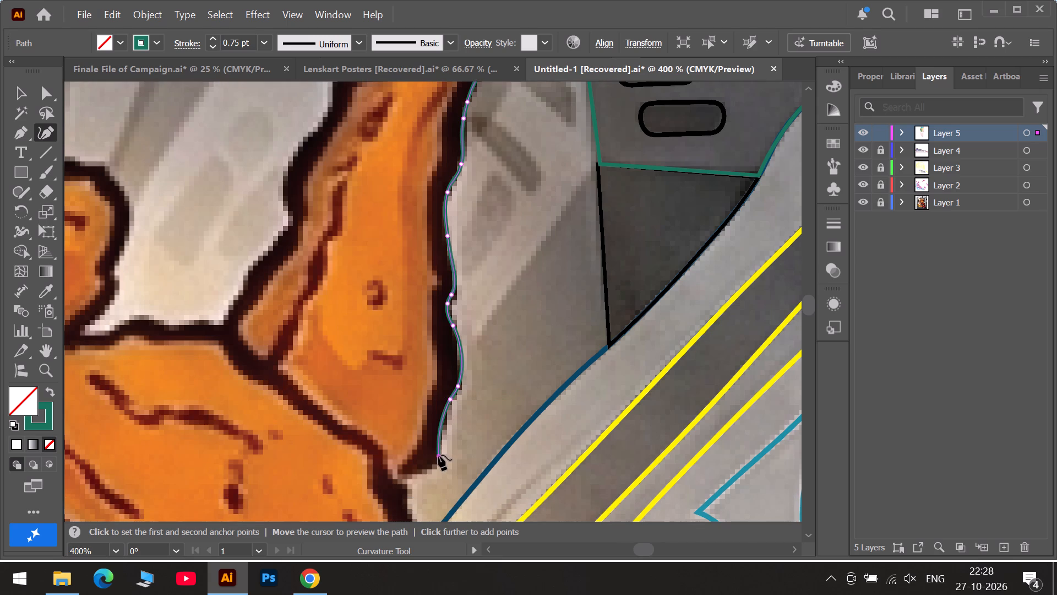
{"action": "left_click_drag", "start_coordinate": [462, 353], "coordinate": [462, 354]}
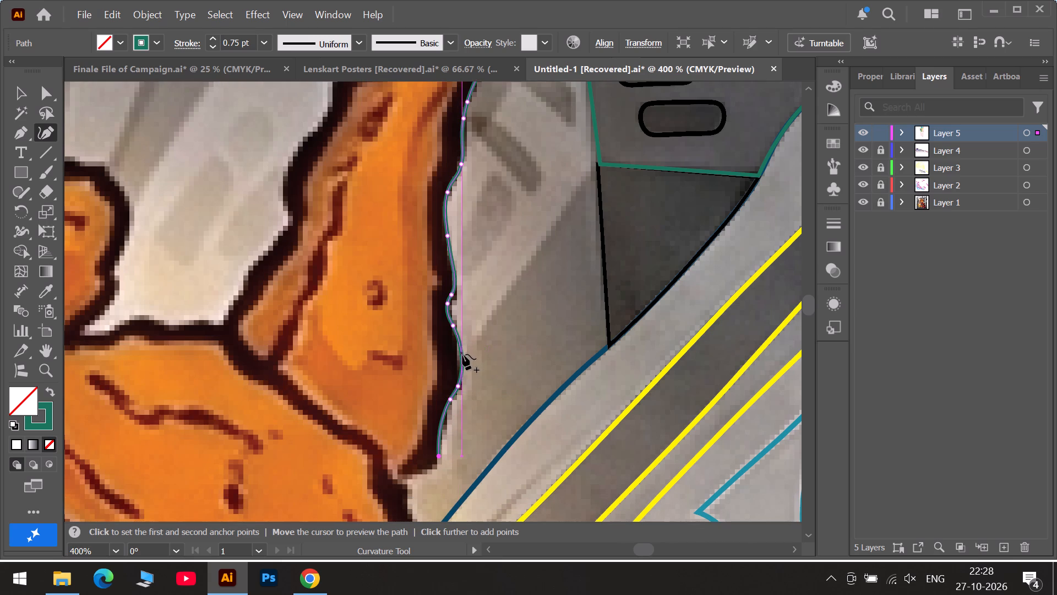
{"action": "left_click_drag", "start_coordinate": [462, 354], "coordinate": [459, 360]}
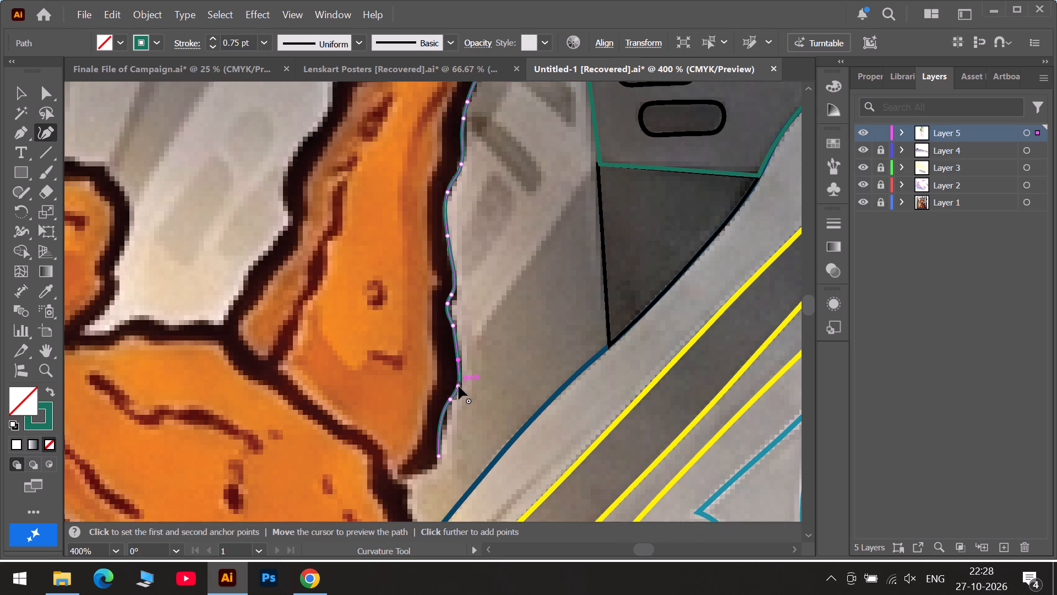
{"action": "left_click_drag", "start_coordinate": [459, 386], "coordinate": [459, 381]}
Trace the path around the orange shape's lower tip, make a corner there, and continue toward the dark-blue curve's lower end.
{"action": "scroll", "coordinate": [446, 425], "scroll_direction": "down", "scroll_amount": 4}
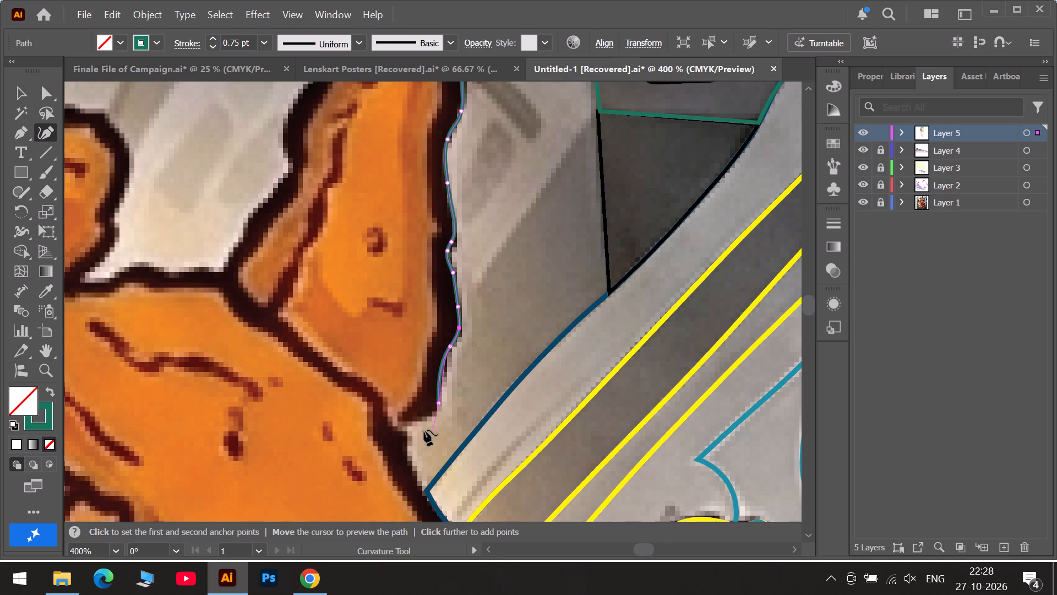
{"action": "left_click", "coordinate": [405, 429]}
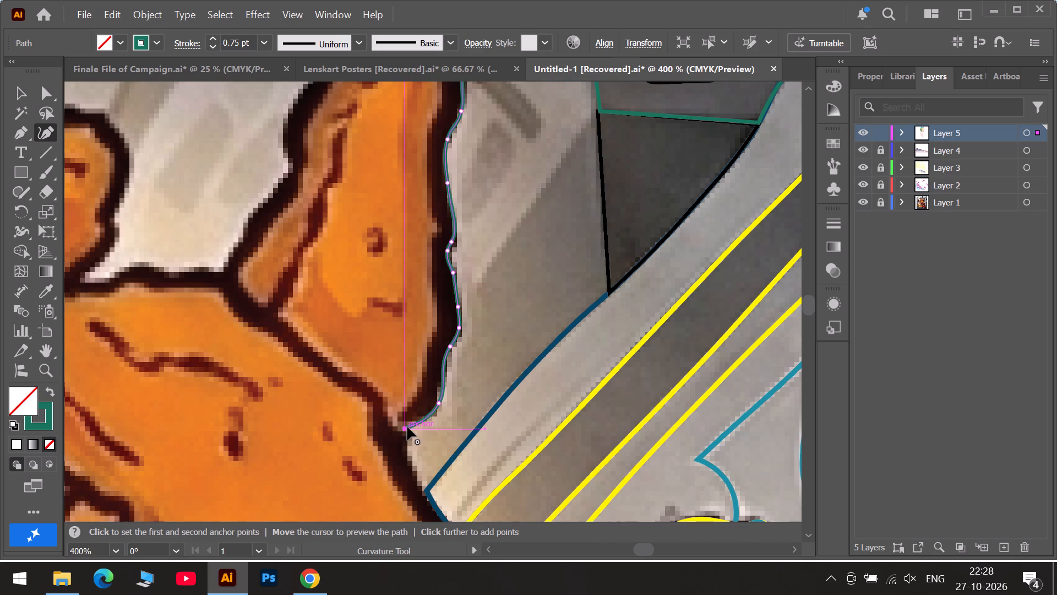
{"action": "left_click_drag", "start_coordinate": [406, 431], "coordinate": [407, 423]}
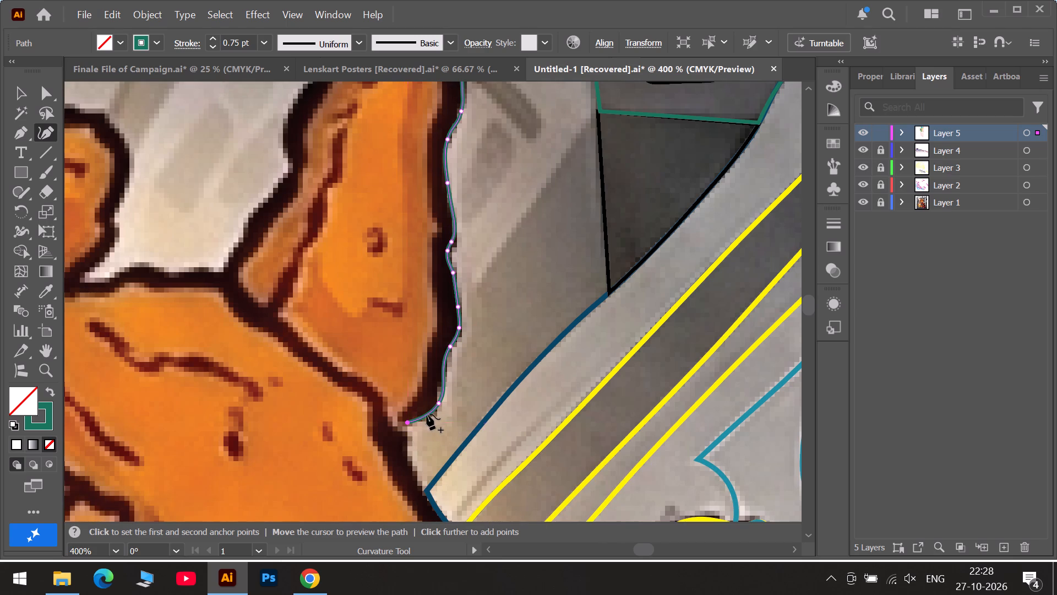
{"action": "left_click_drag", "start_coordinate": [438, 403], "coordinate": [434, 417]}
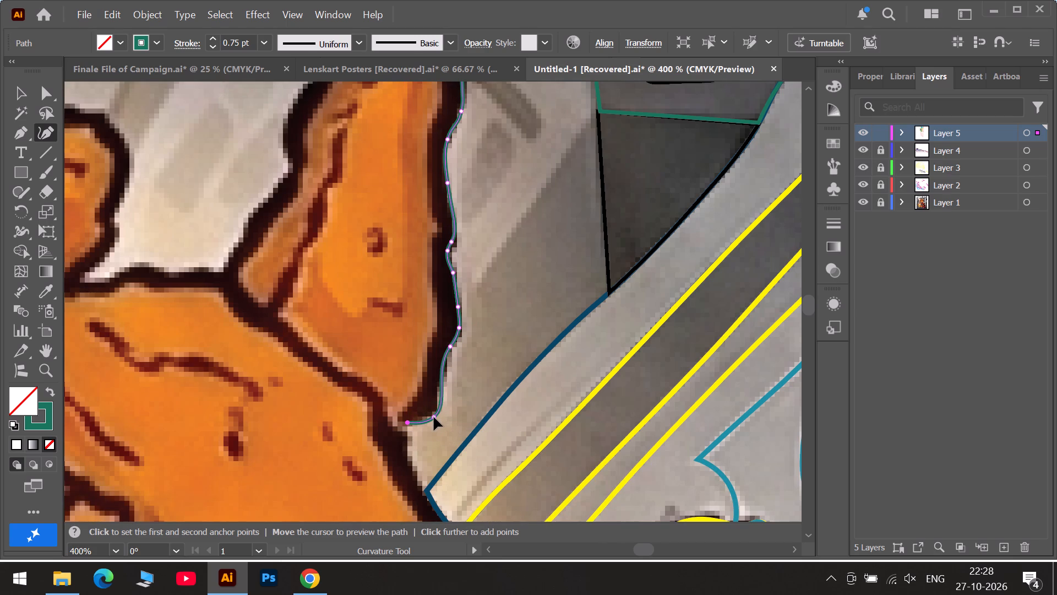
{"action": "left_click_drag", "start_coordinate": [434, 417], "coordinate": [432, 415]}
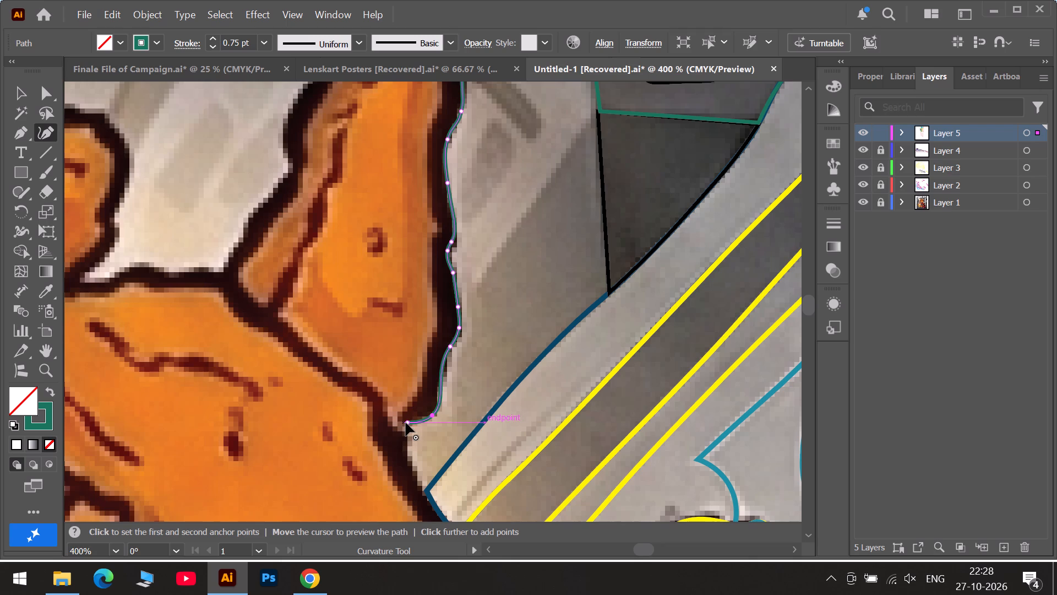
{"action": "double_click", "coordinate": [406, 423]}
{"action": "left_click", "coordinate": [405, 434]}
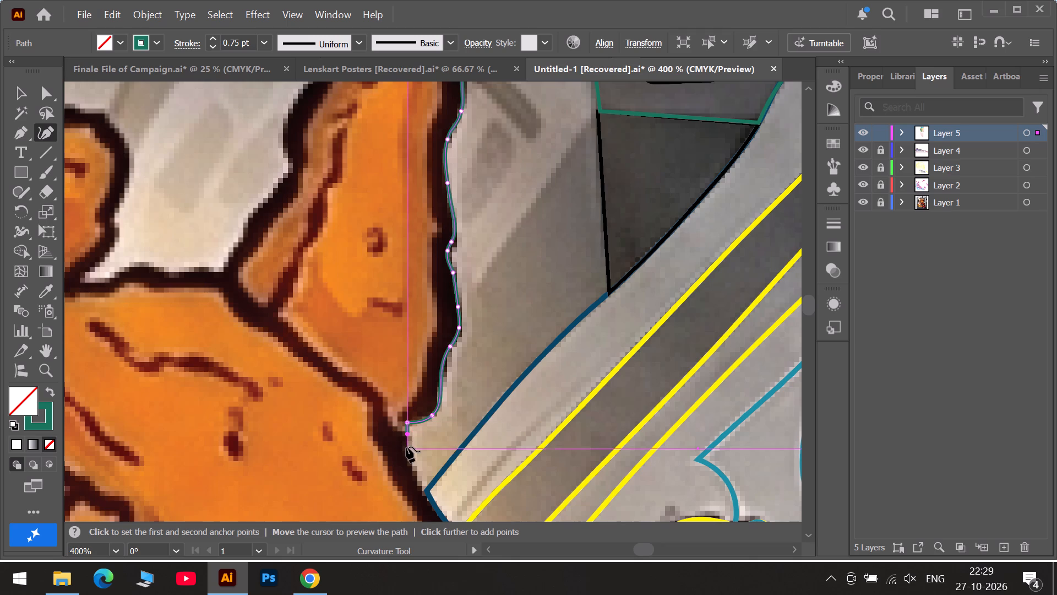
{"action": "left_click", "coordinate": [406, 450]}
{"action": "left_click", "coordinate": [418, 479]}
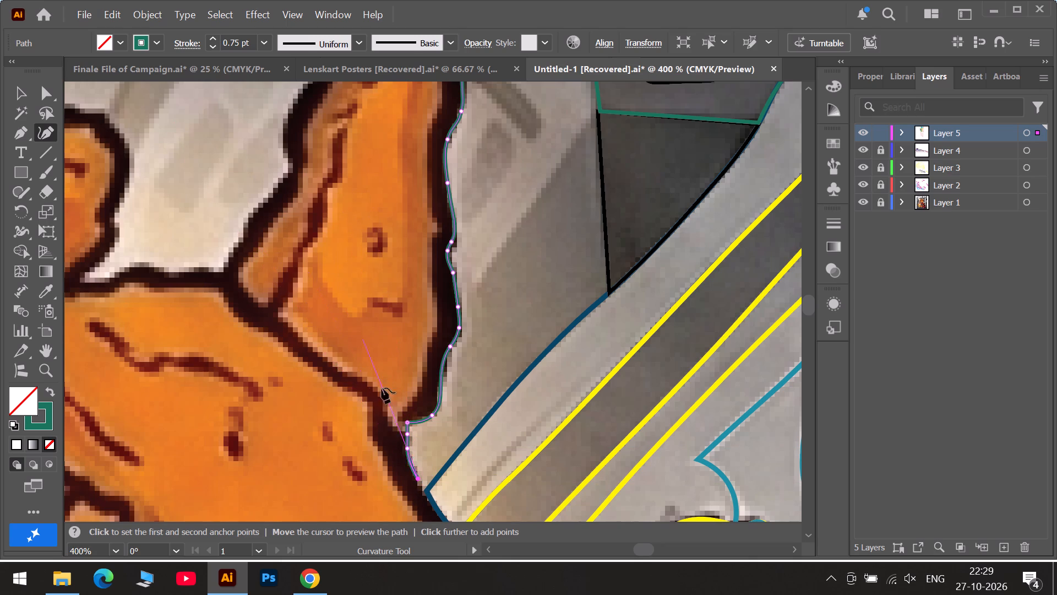
Change the traced path's stroke colour to yellow.
{"action": "left_click", "coordinate": [157, 40]}
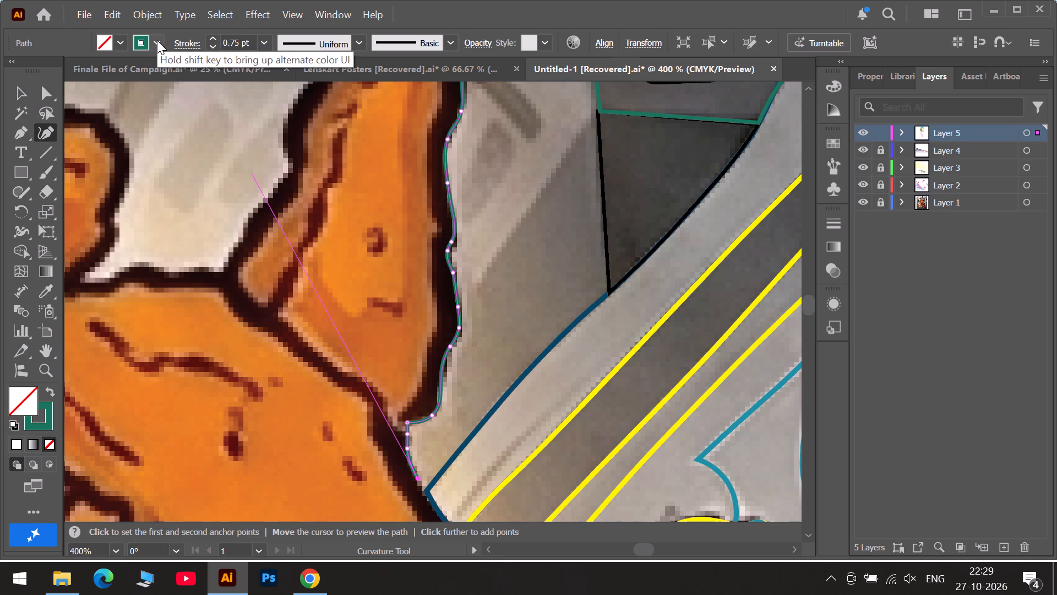
{"action": "left_click", "coordinate": [70, 163]}
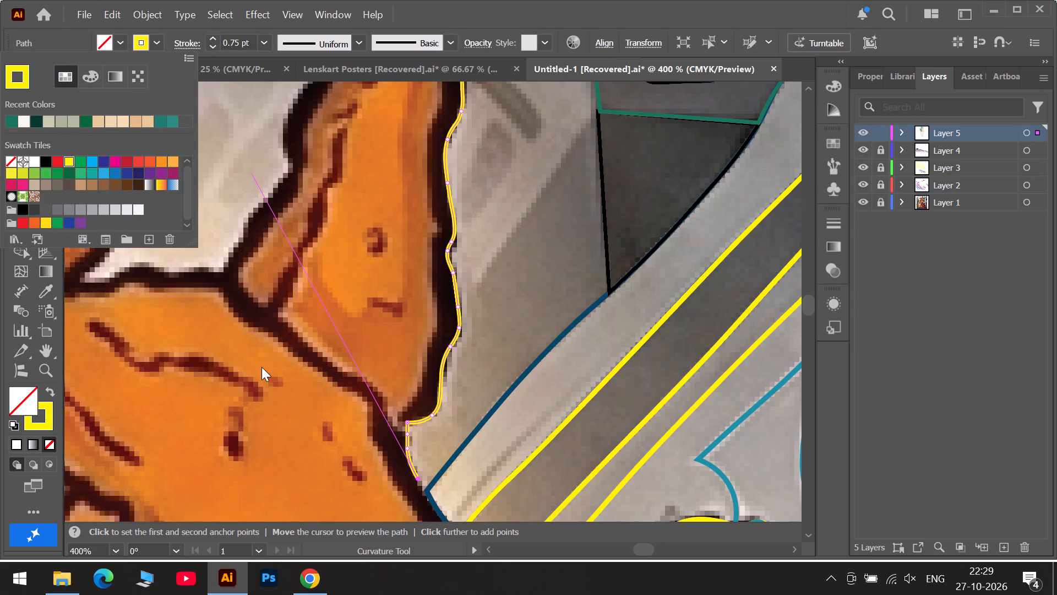
{"action": "left_click", "coordinate": [421, 488]}
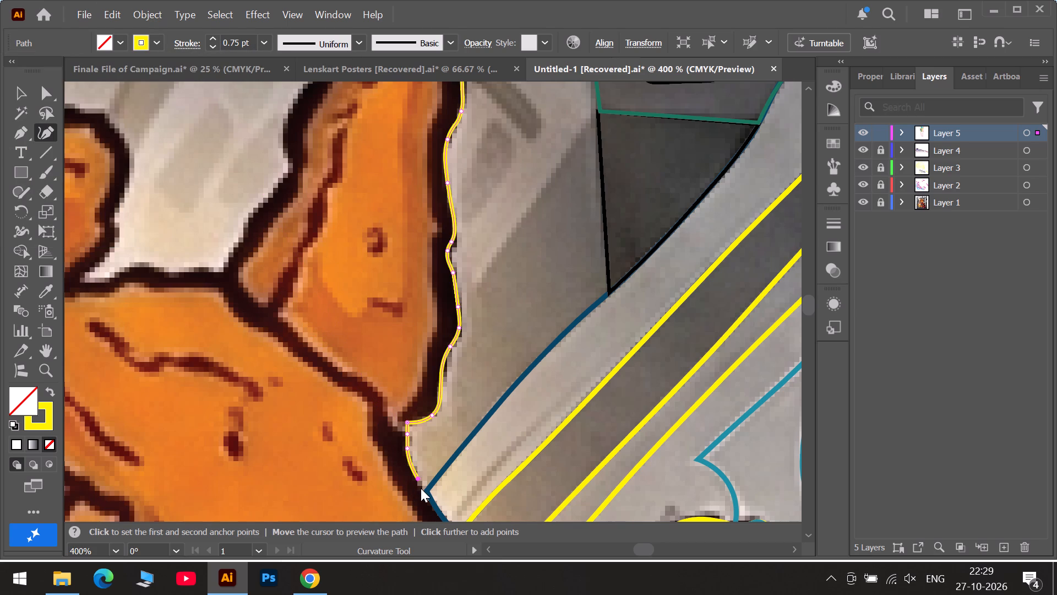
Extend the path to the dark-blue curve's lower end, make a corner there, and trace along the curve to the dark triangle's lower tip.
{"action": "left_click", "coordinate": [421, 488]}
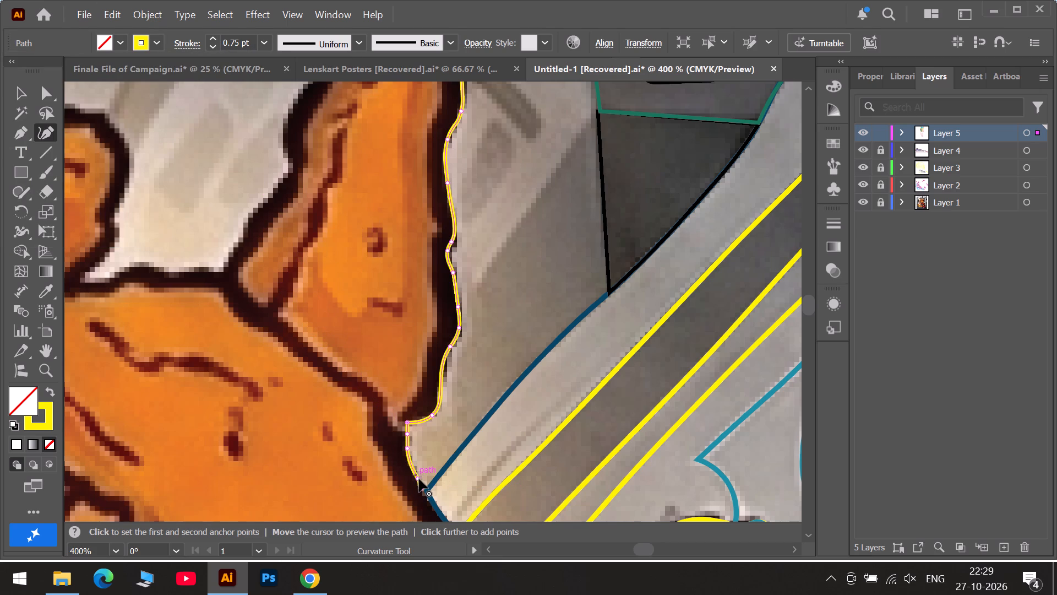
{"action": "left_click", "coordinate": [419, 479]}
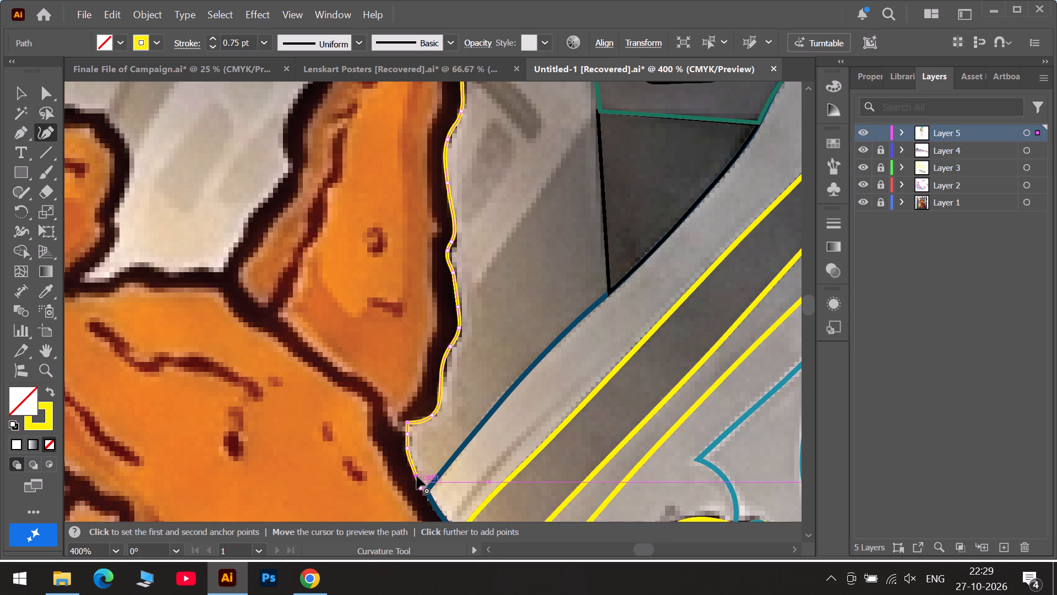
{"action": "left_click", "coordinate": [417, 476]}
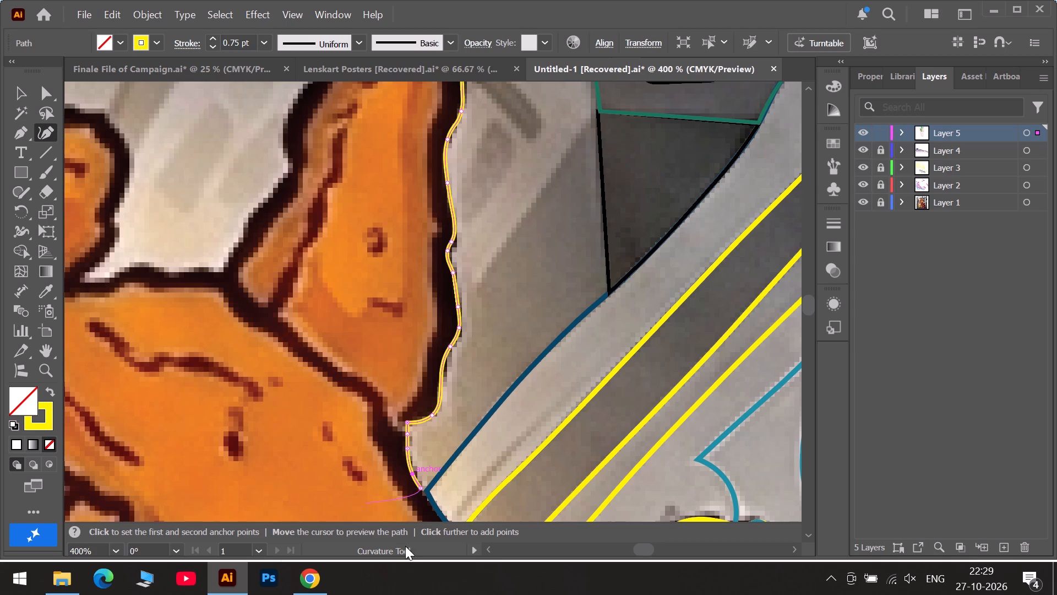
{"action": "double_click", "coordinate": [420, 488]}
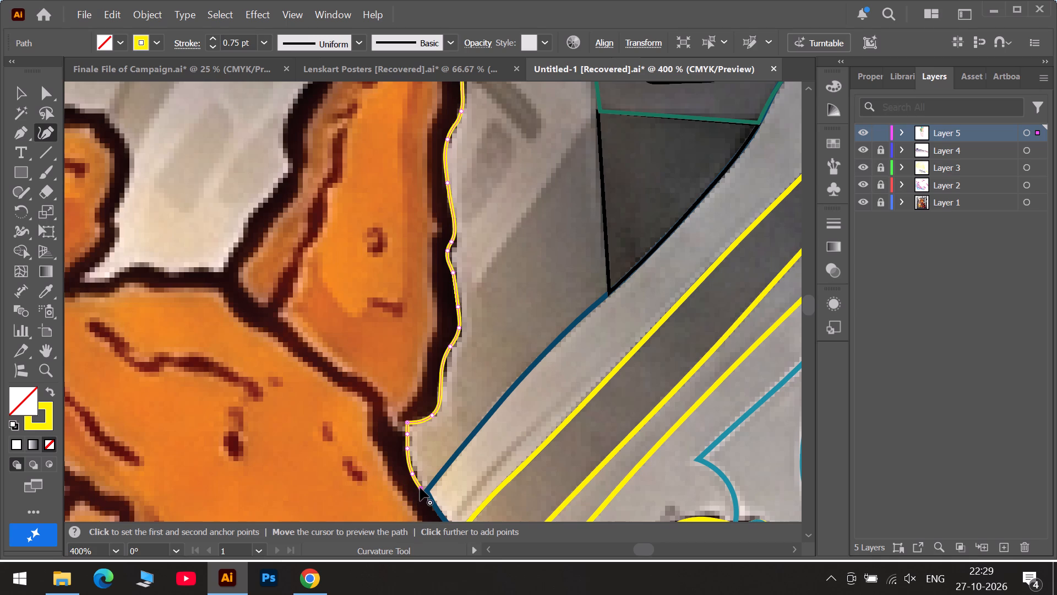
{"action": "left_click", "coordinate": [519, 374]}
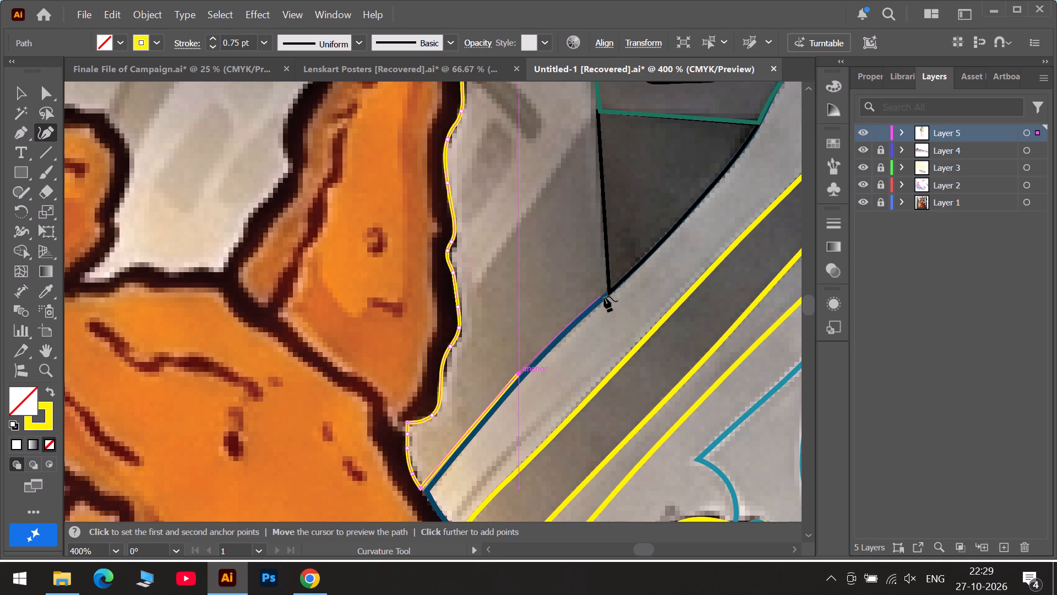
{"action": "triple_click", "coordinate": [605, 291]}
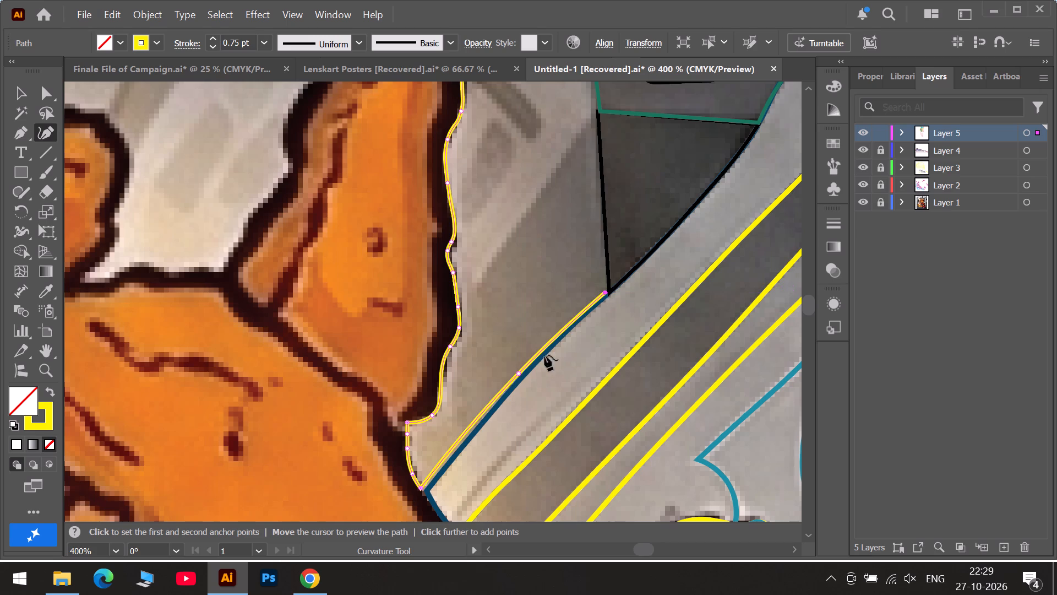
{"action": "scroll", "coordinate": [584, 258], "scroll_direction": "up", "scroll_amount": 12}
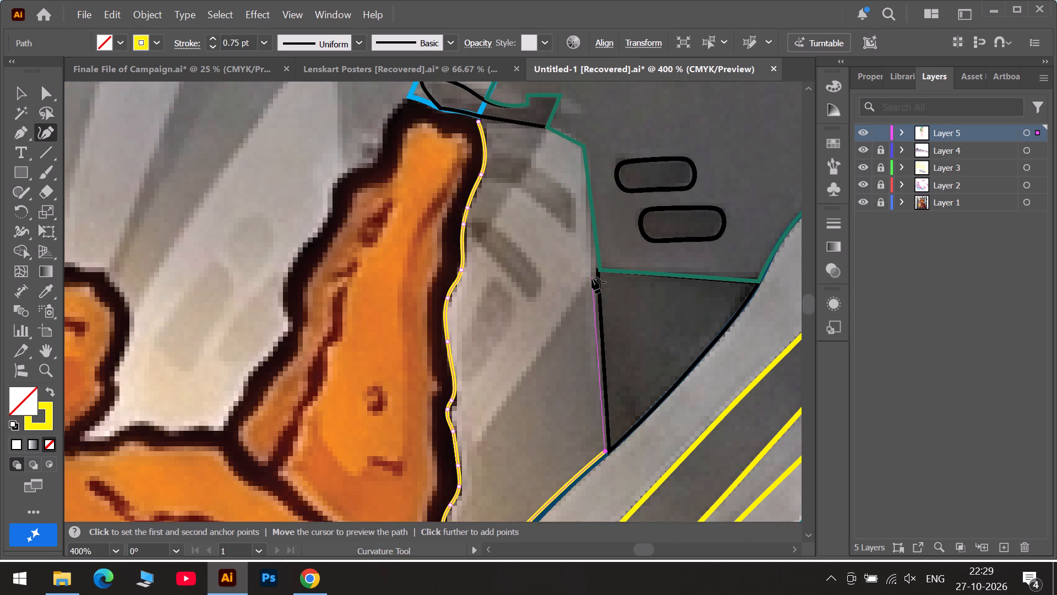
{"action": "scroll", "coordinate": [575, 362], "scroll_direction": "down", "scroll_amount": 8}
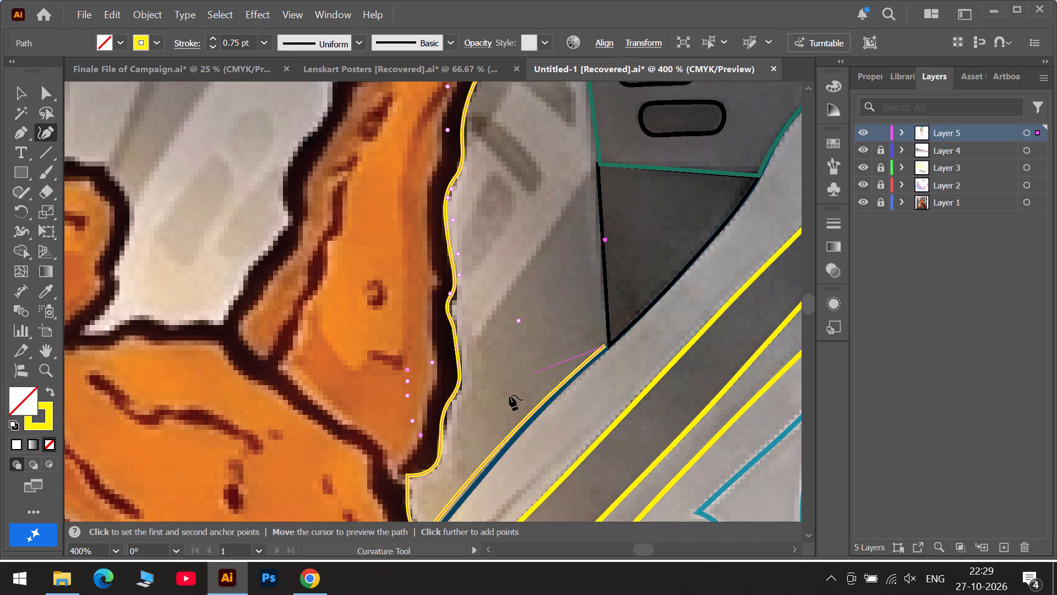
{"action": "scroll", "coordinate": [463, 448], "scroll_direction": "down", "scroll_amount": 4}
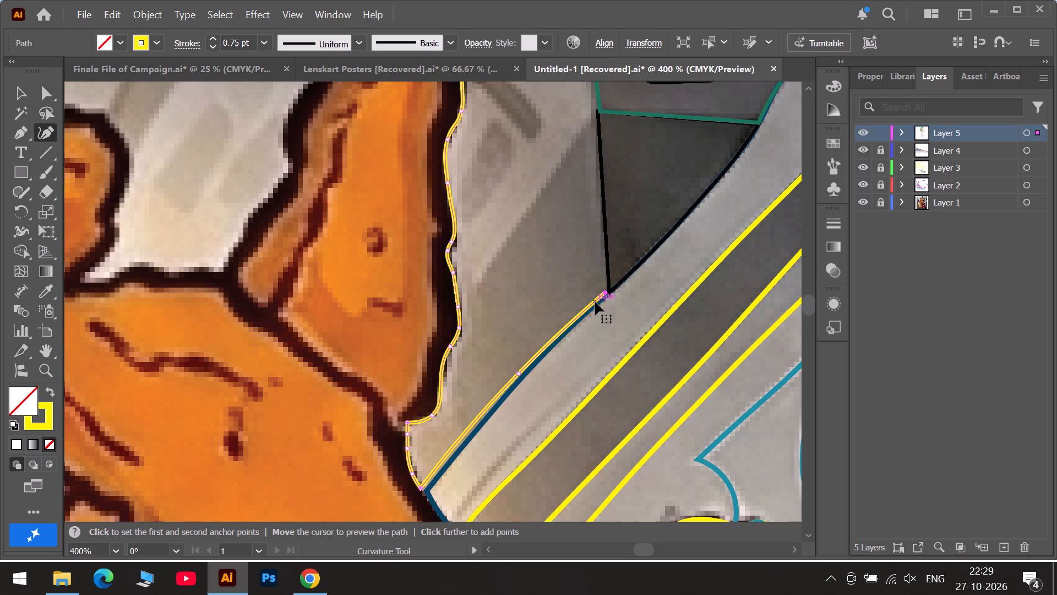
Undo the yellow stroke and the traced path back to the anchor partway down the orange shape's outer edge, above its lower bulge.
{"action": "key", "text": "ctrl+z"}
{"action": "key", "text": "ctrl+z"}
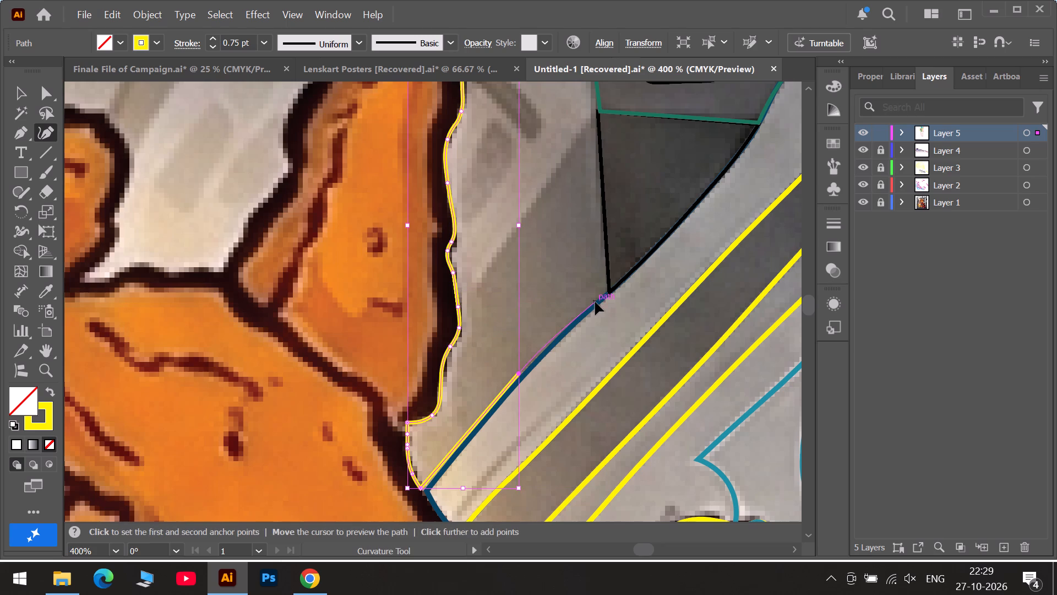
{"action": "key", "text": "ctrl+z"}
{"action": "key", "text": "ctrl+z"}
{"action": "key", "text": "ctrl+z"}
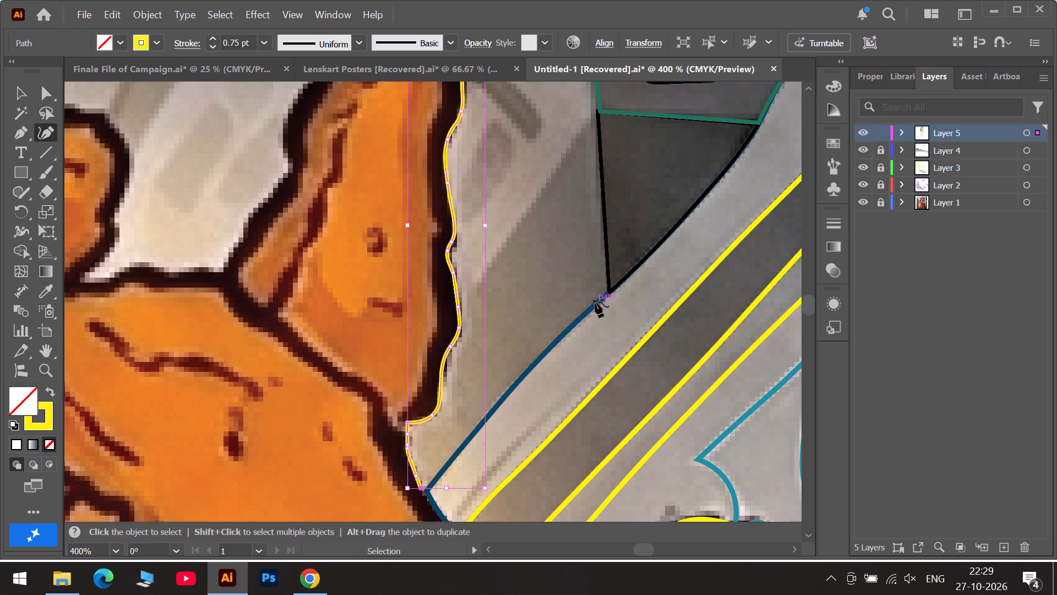
{"action": "key", "text": "ctrl+z"}
{"action": "key", "text": "ctrl+z"}
{"action": "key", "text": "ctrl+z"}
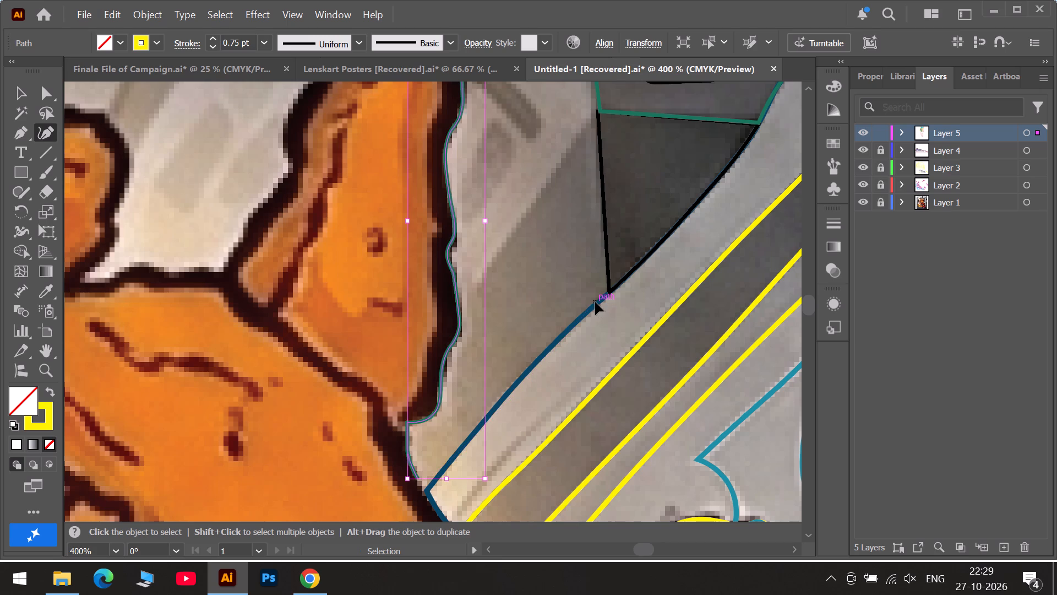
{"action": "key", "text": "ctrl+z"}
{"action": "key", "text": "ctrl+z"}
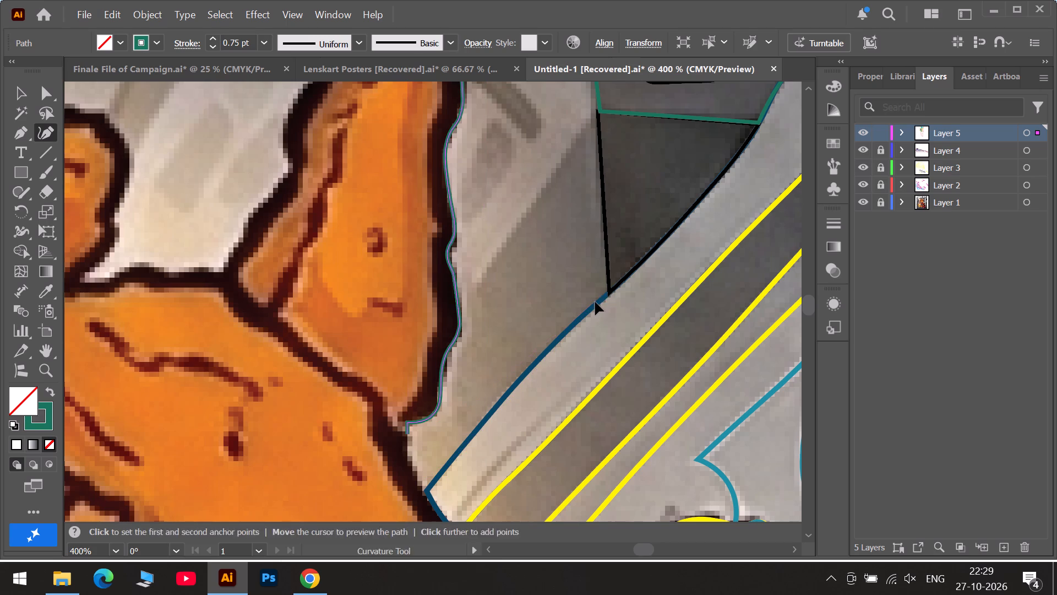
{"action": "key", "text": "ctrl+z"}
{"action": "key", "text": "ctrl+z"}
{"action": "key", "text": "ctrl+z"}
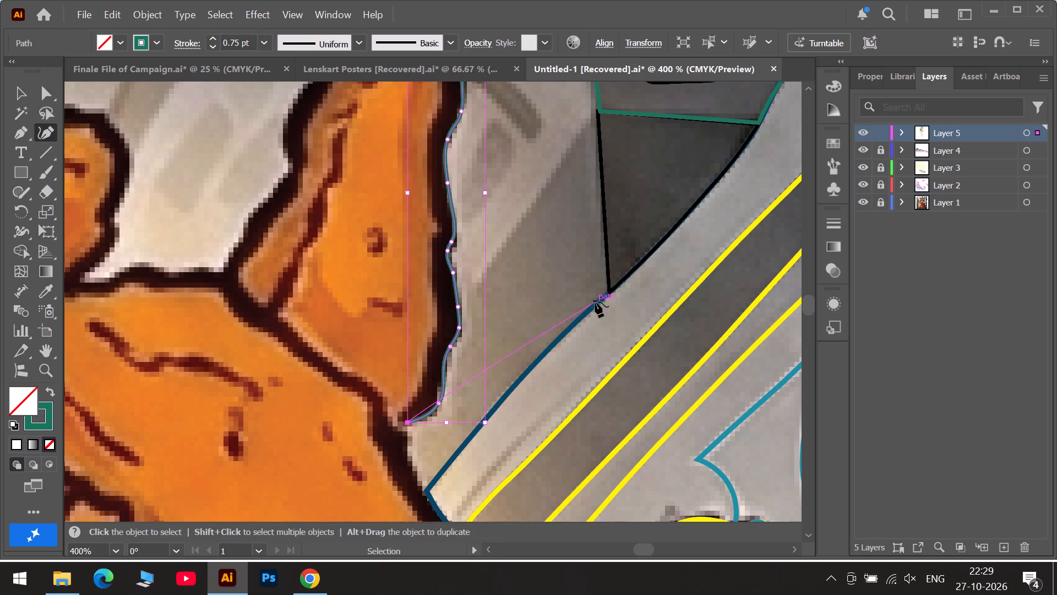
{"action": "key", "text": "ctrl+z"}
{"action": "key", "text": "ctrl+z"}
{"action": "key", "text": "ctrl+z"}
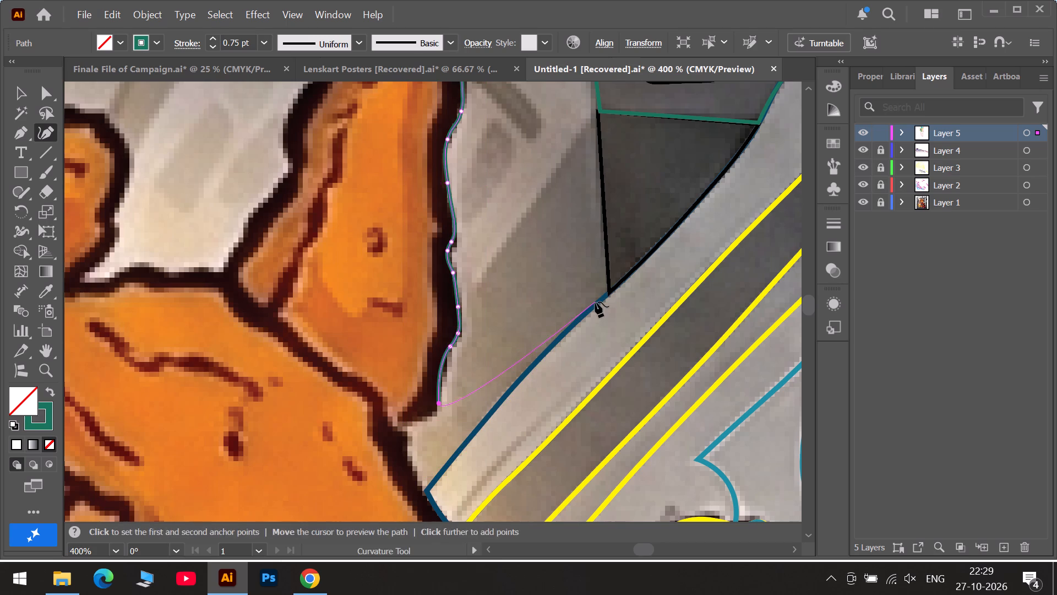
{"action": "key", "text": "ctrl+z"}
{"action": "key", "text": "ctrl+z"}
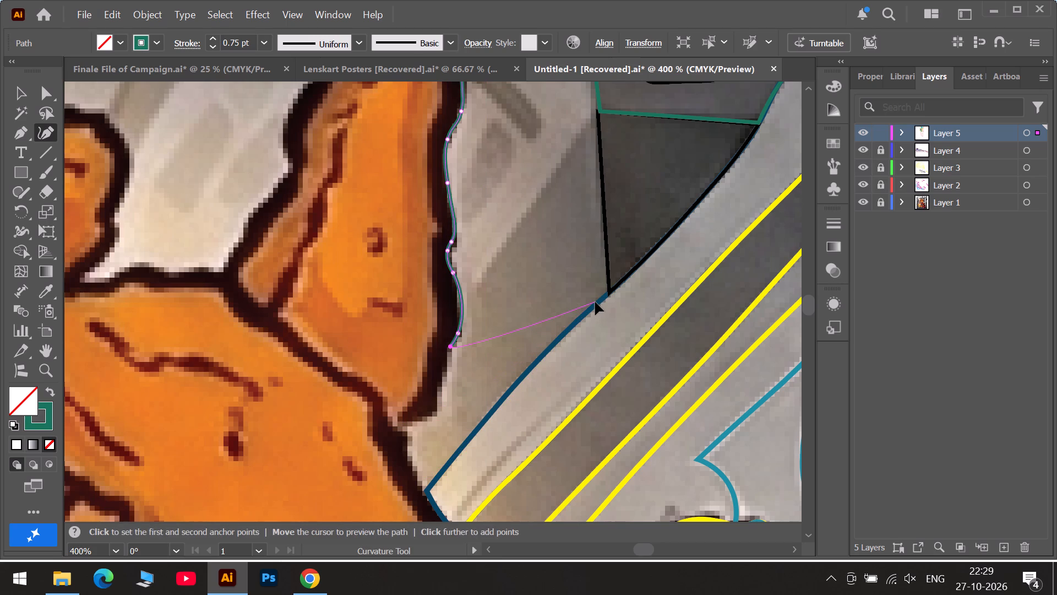
{"action": "key", "text": "ctrl+z"}
{"action": "key", "text": "ctrl+z"}
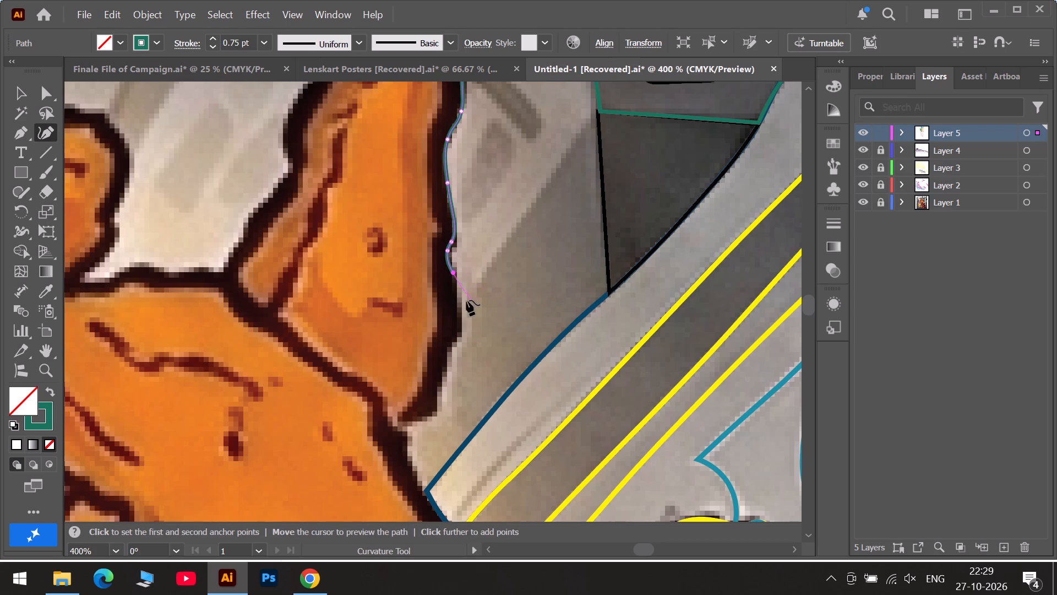
Continue to a corner on the orange outline, and trace the diagonal shading edge up to the dark triangle's upper corner, adjusting the middle anchor.
{"action": "triple_click", "coordinate": [457, 306]}
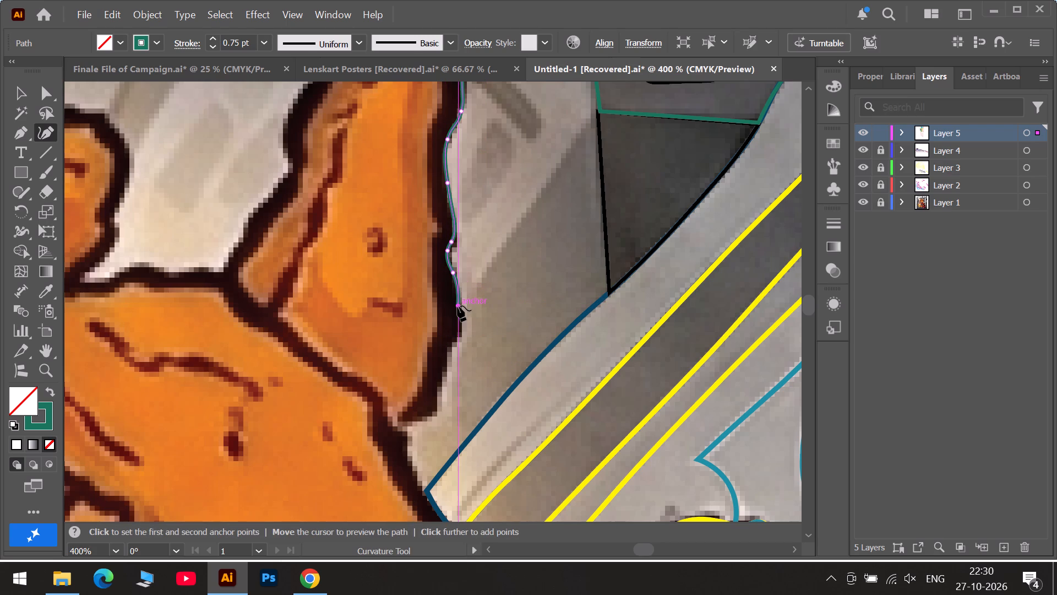
{"action": "left_click", "coordinate": [491, 263]}
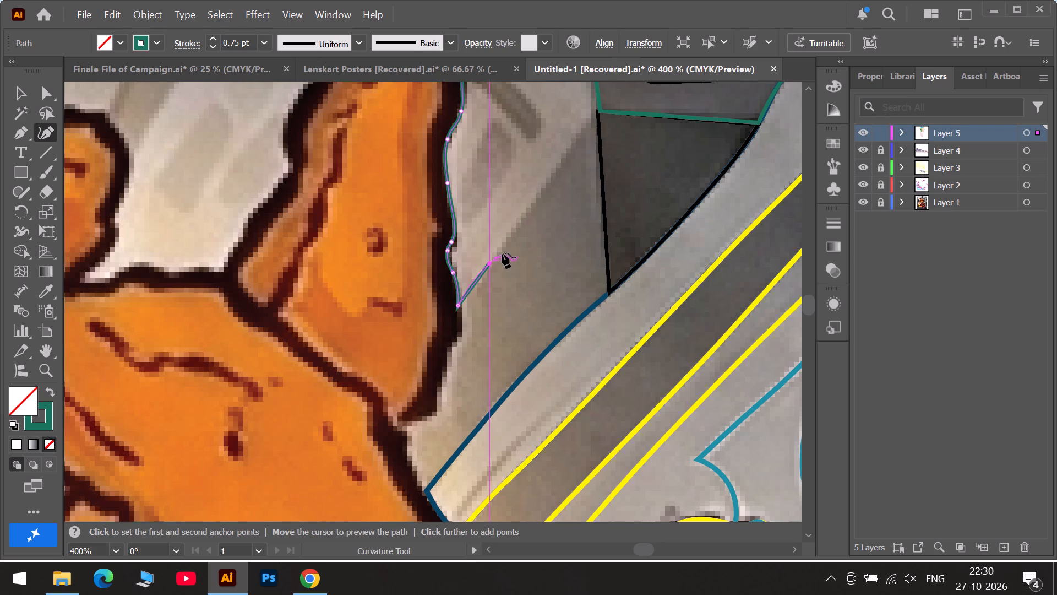
{"action": "scroll", "coordinate": [503, 252], "scroll_direction": "up", "scroll_amount": 6}
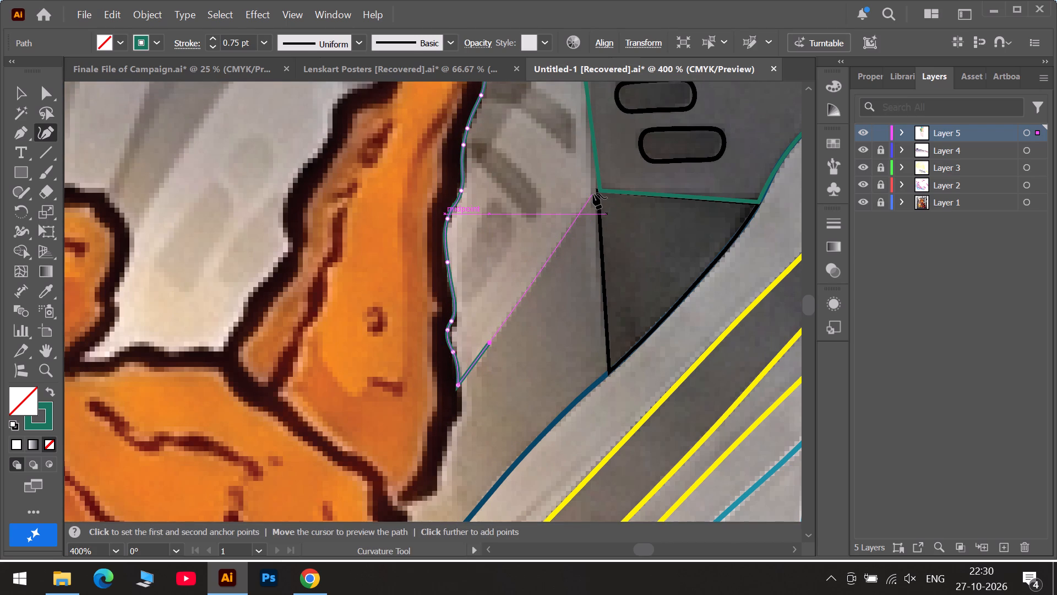
{"action": "left_click", "coordinate": [593, 193]}
{"action": "left_click_drag", "start_coordinate": [491, 341], "coordinate": [507, 320]}
Change the traced path's stroke colour to yellow.
{"action": "scroll", "coordinate": [519, 274], "scroll_direction": "up", "scroll_amount": 11}
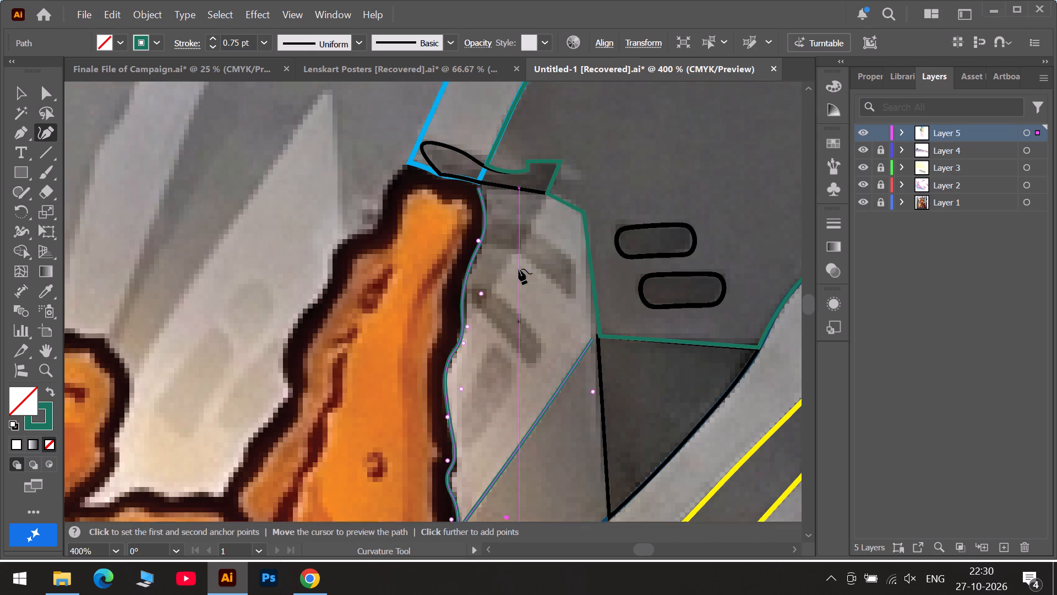
{"action": "scroll", "coordinate": [519, 269], "scroll_direction": "up", "scroll_amount": 2}
{"action": "left_click", "coordinate": [156, 42]}
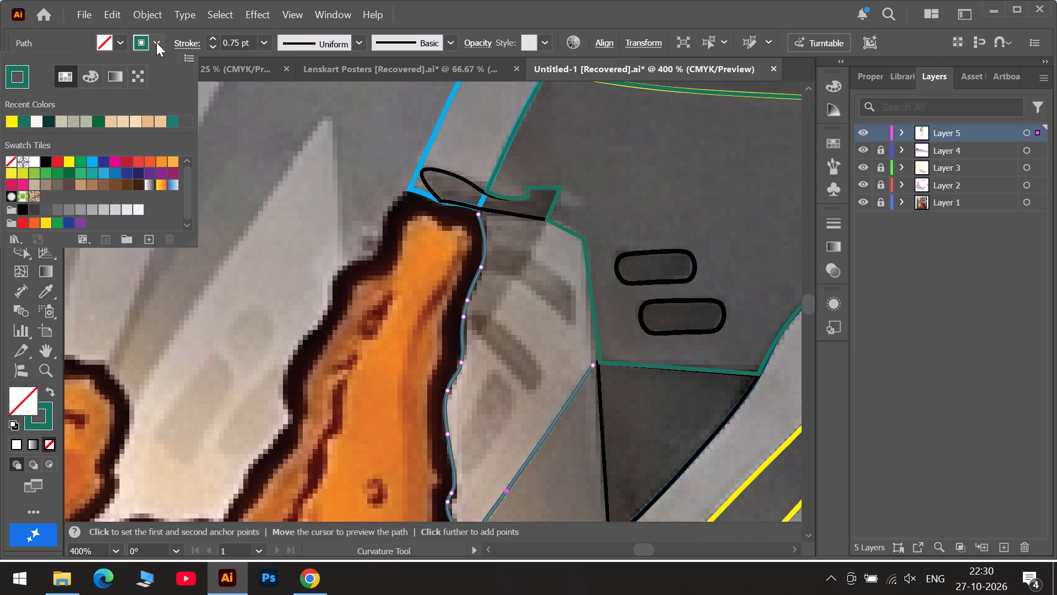
{"action": "left_click", "coordinate": [67, 160]}
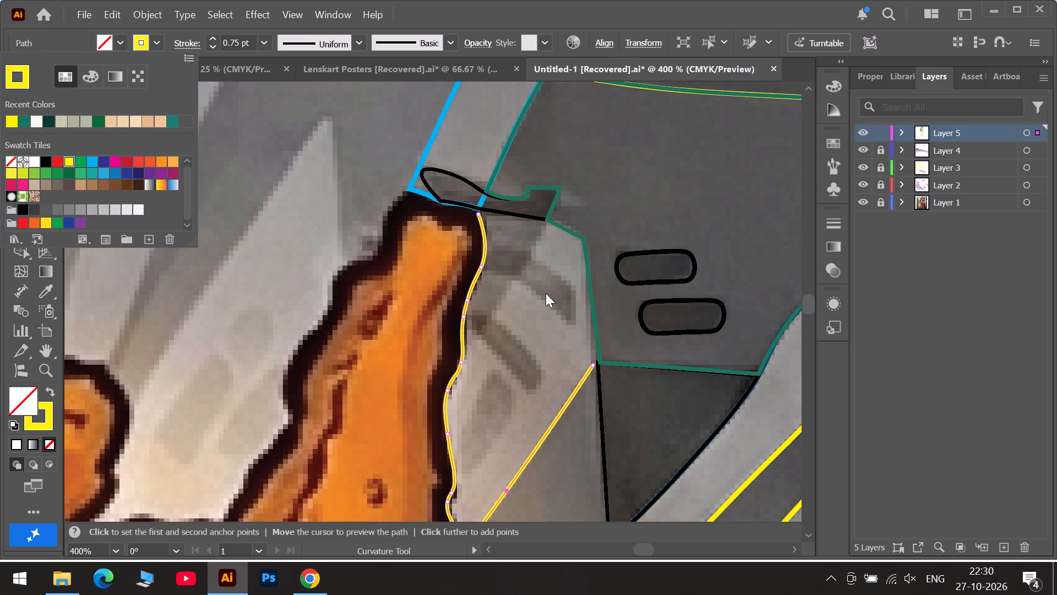
{"action": "left_click", "coordinate": [579, 242]}
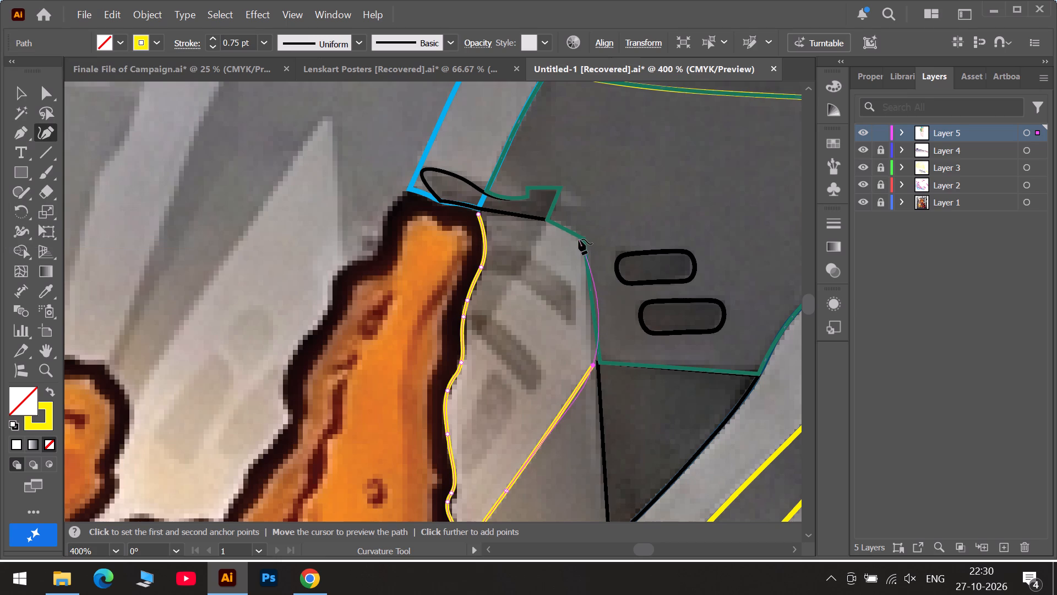
Close the path with corner points up the teal panel edge and along the black line to its start at the orange shape's top.
{"action": "double_click", "coordinate": [592, 364]}
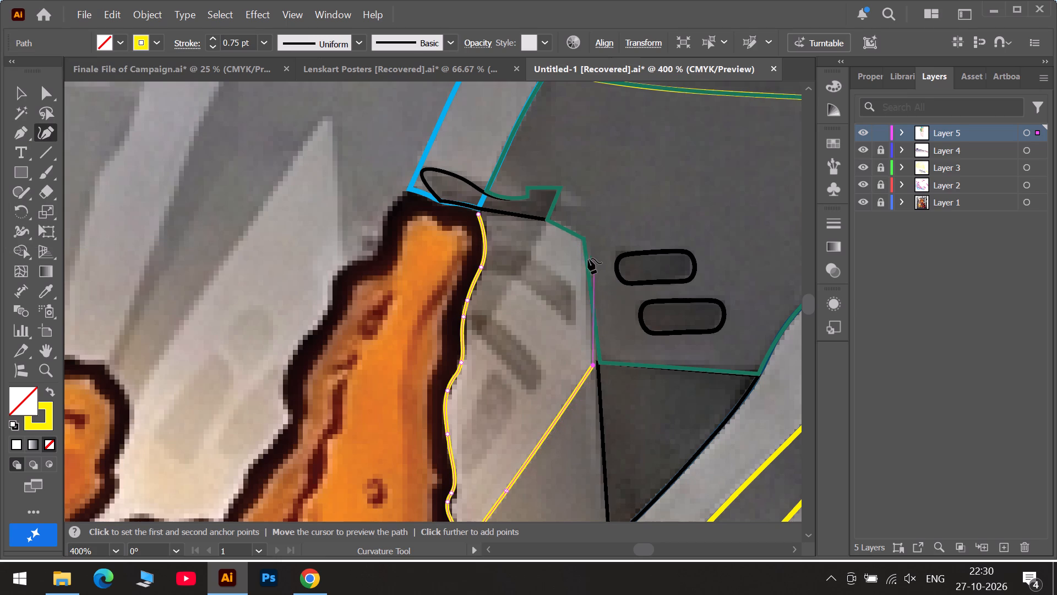
{"action": "triple_click", "coordinate": [579, 241]}
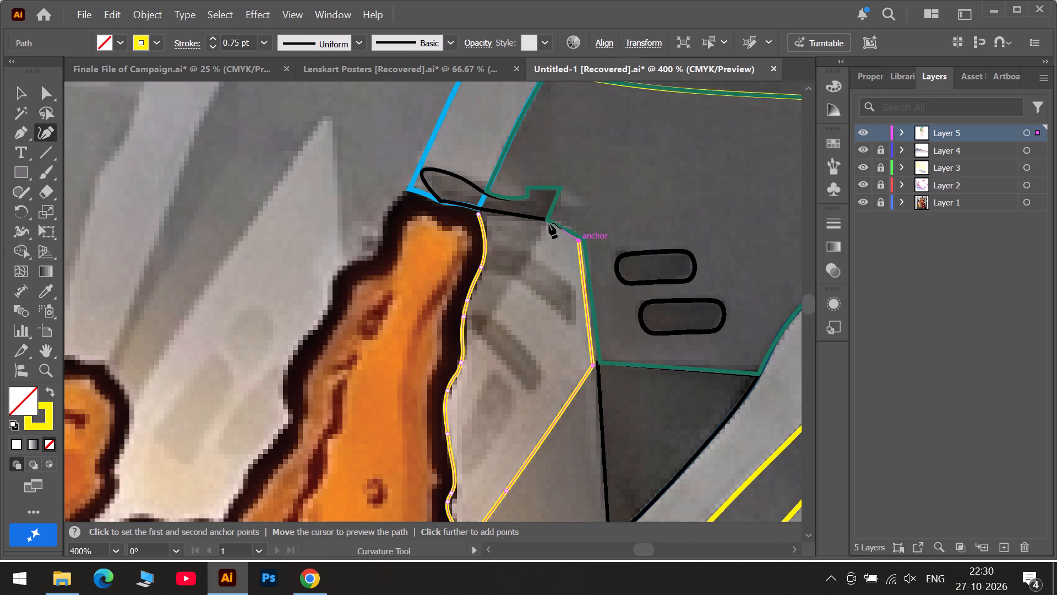
{"action": "triple_click", "coordinate": [544, 222]}
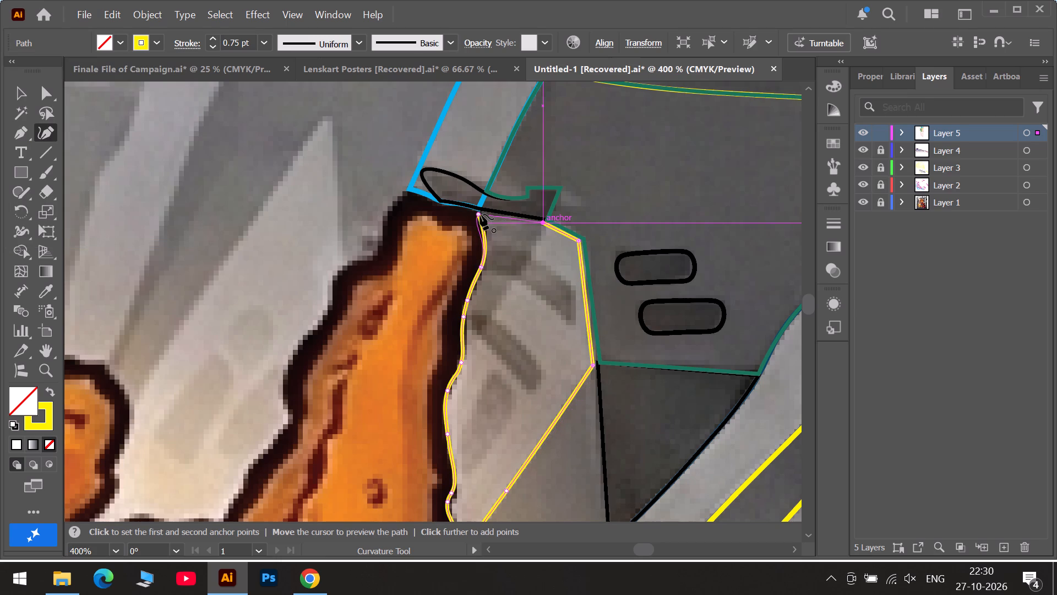
{"action": "triple_click", "coordinate": [480, 214]}
{"action": "left_click", "coordinate": [480, 214]}
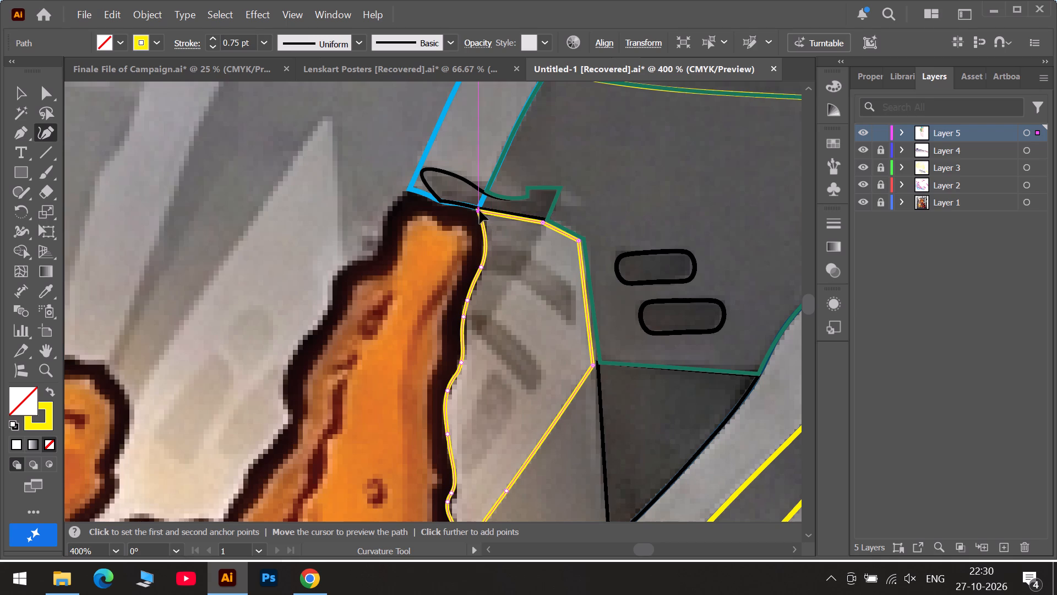
Align the outline's corner anchors with the teal panel edge and add an anchor that keeps the side above the dark triangle straight.
{"action": "left_click", "coordinate": [544, 223]}
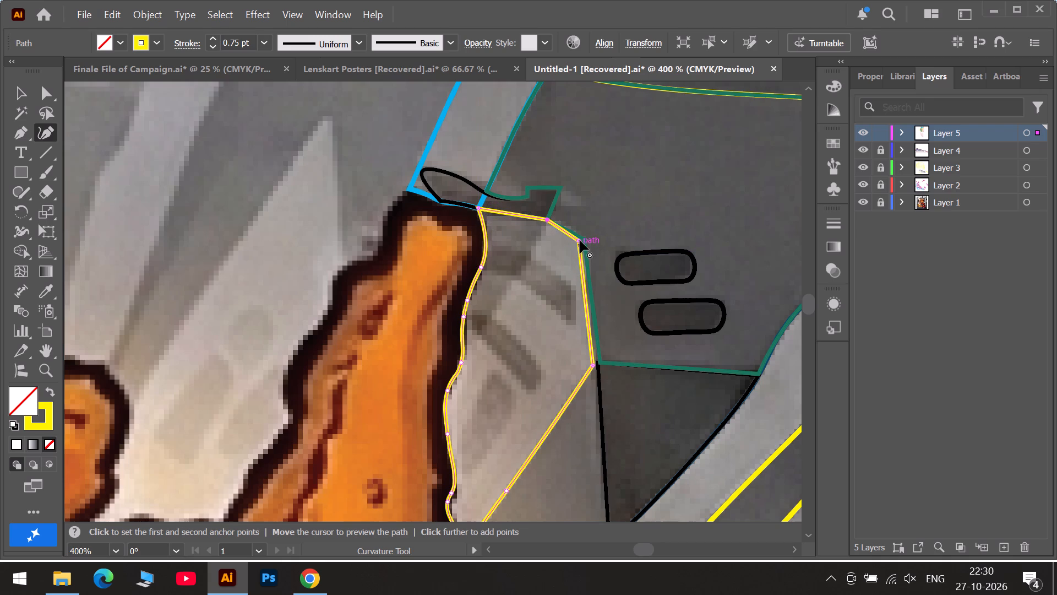
{"action": "left_click_drag", "start_coordinate": [578, 241], "coordinate": [584, 241]}
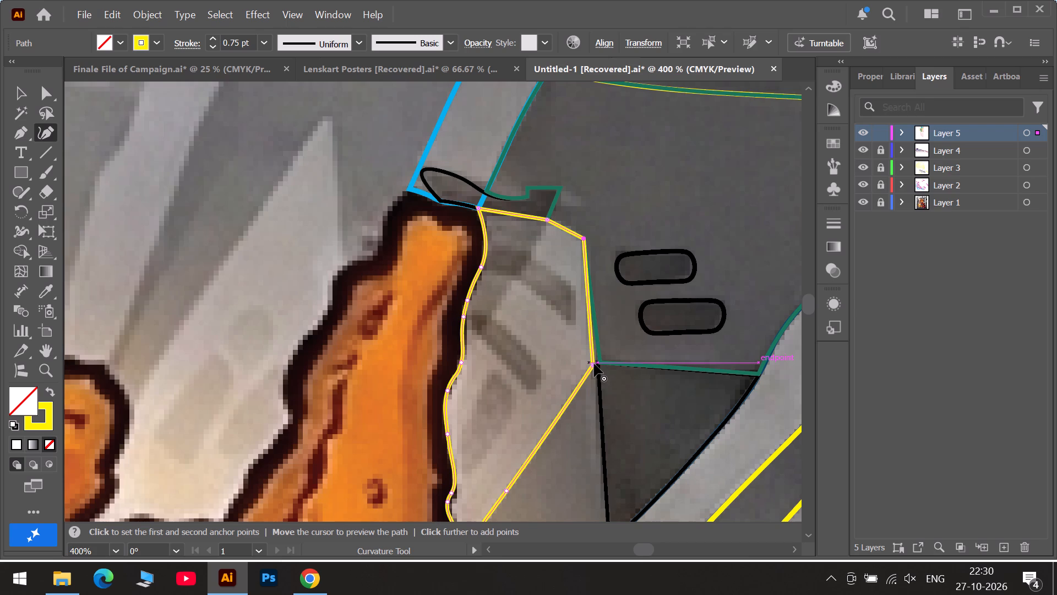
{"action": "left_click", "coordinate": [594, 364]}
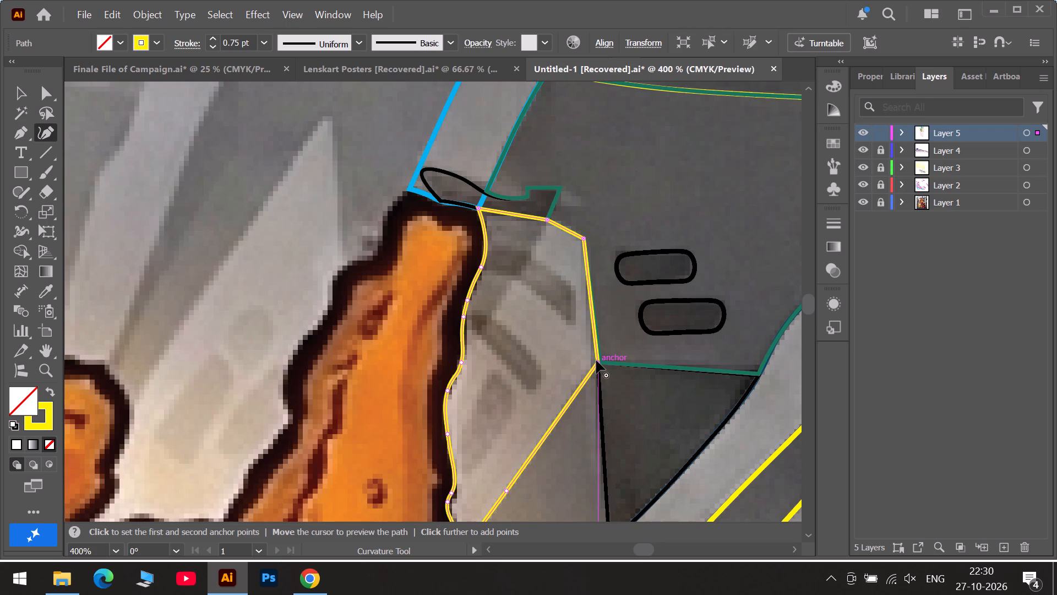
{"action": "left_click_drag", "start_coordinate": [597, 348], "coordinate": [600, 350]}
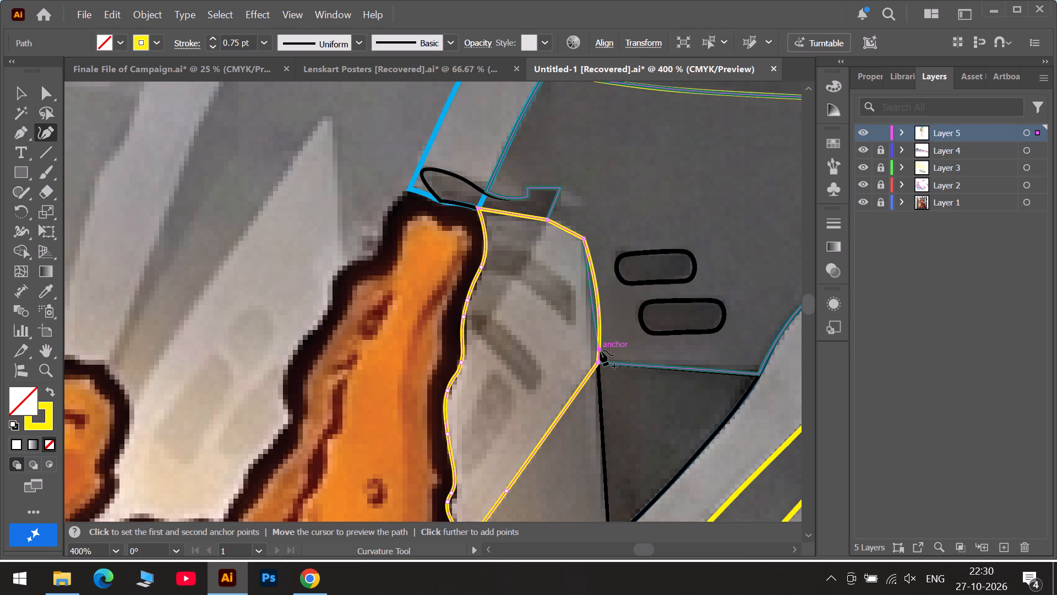
{"action": "left_click_drag", "start_coordinate": [600, 350], "coordinate": [593, 324]}
{"action": "left_click", "coordinate": [598, 360]}
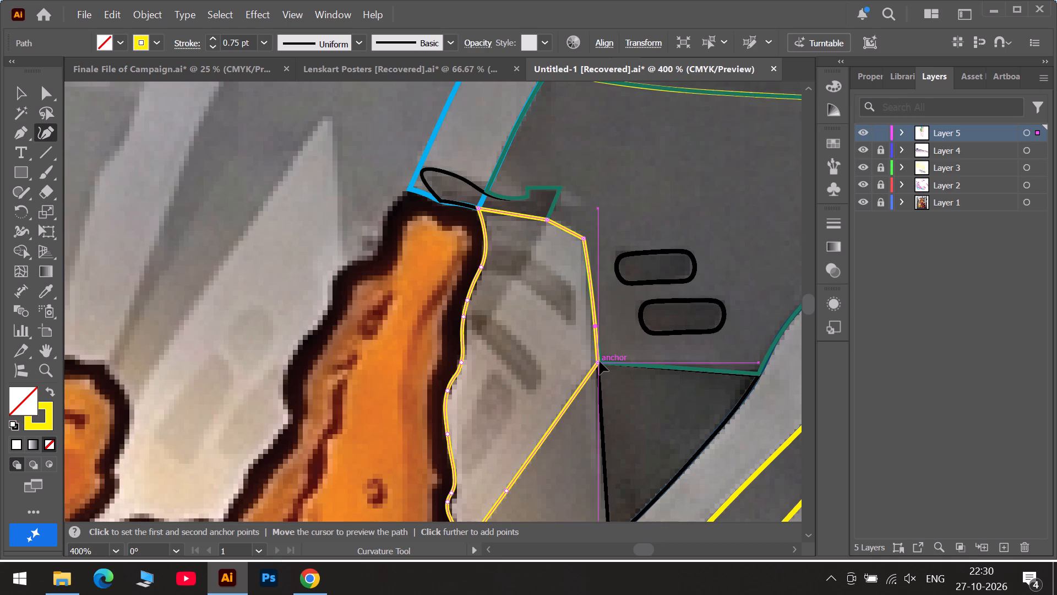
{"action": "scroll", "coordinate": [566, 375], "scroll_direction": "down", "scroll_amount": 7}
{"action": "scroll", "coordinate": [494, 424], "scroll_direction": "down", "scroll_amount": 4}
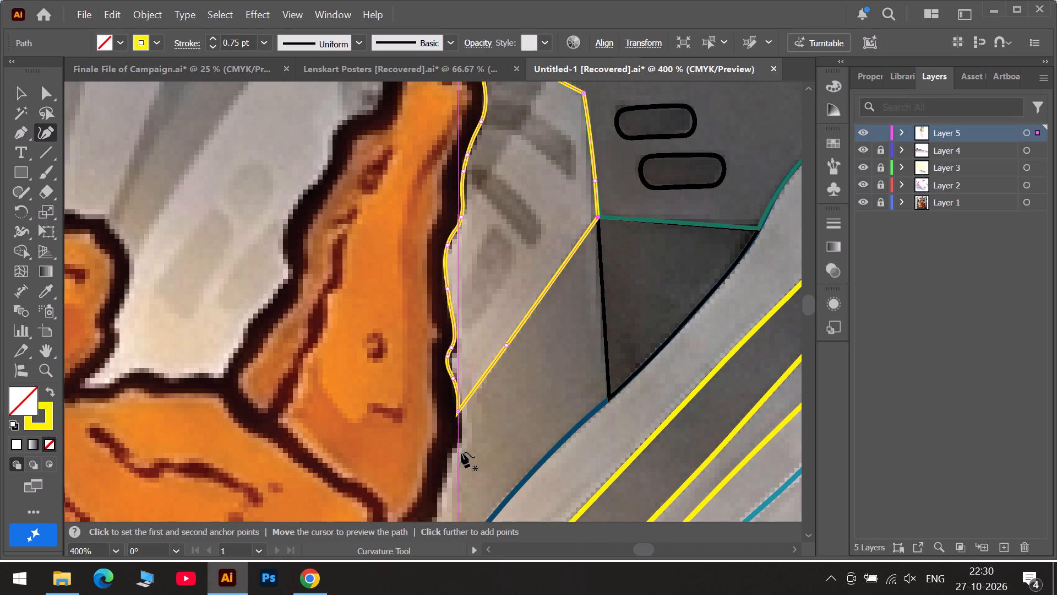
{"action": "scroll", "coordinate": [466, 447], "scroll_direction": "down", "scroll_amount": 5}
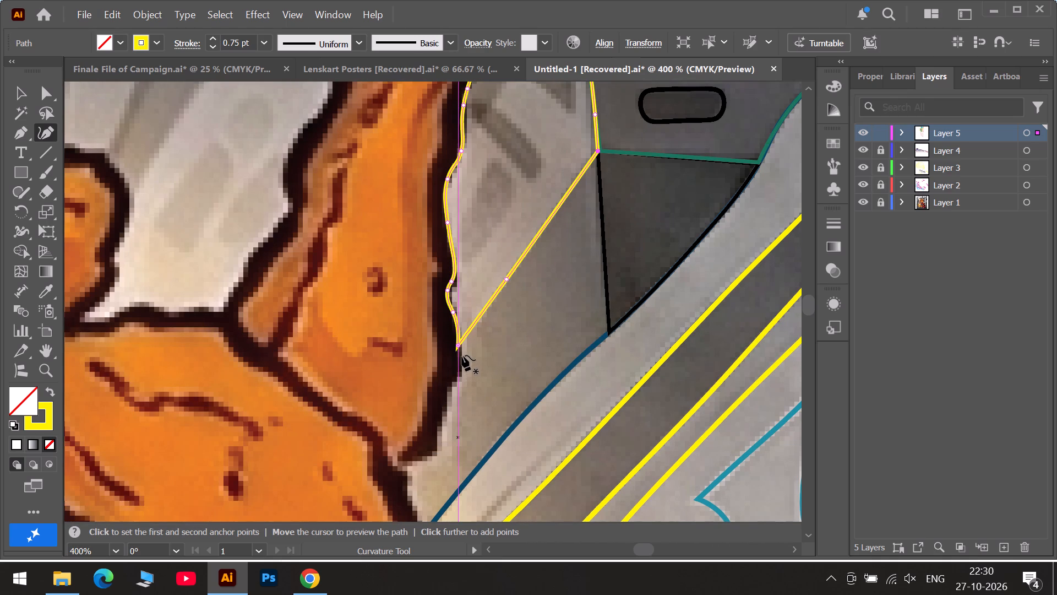
Start a new path at the yellow outline's bottom corner and trace down the orange shape's dark edge to the notch between the pieces.
{"action": "left_click", "coordinate": [460, 351]}
{"action": "left_click", "coordinate": [459, 374]}
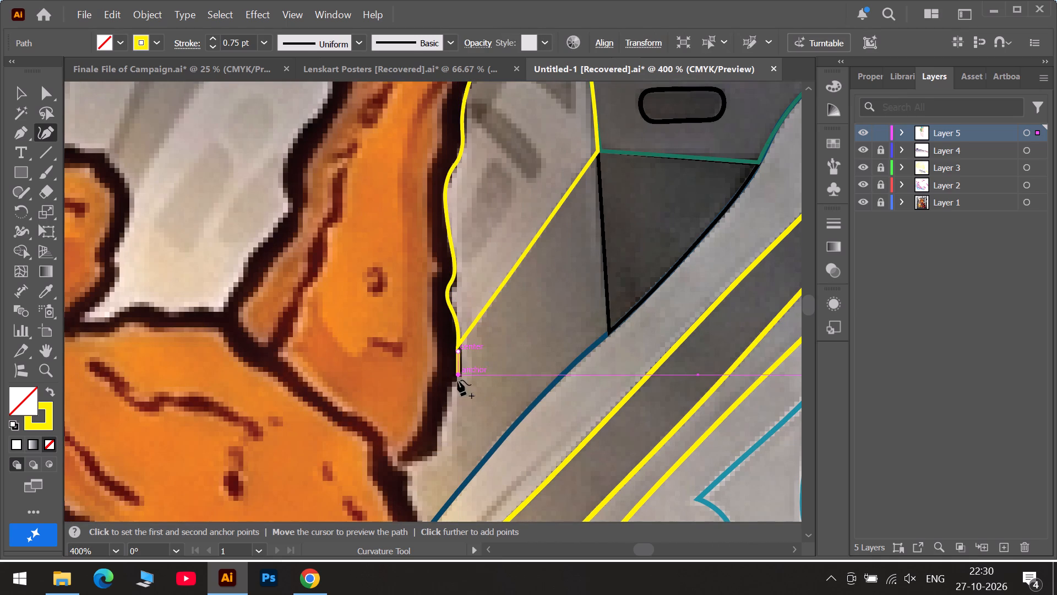
{"action": "left_click", "coordinate": [446, 390]}
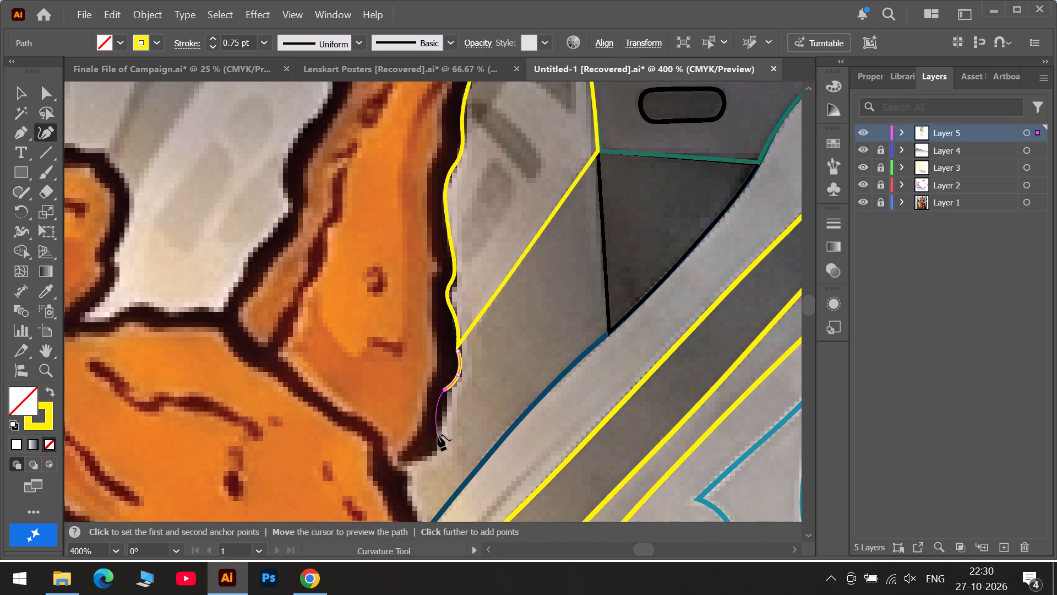
{"action": "left_click", "coordinate": [438, 435]}
{"action": "left_click_drag", "start_coordinate": [437, 407], "coordinate": [442, 413]}
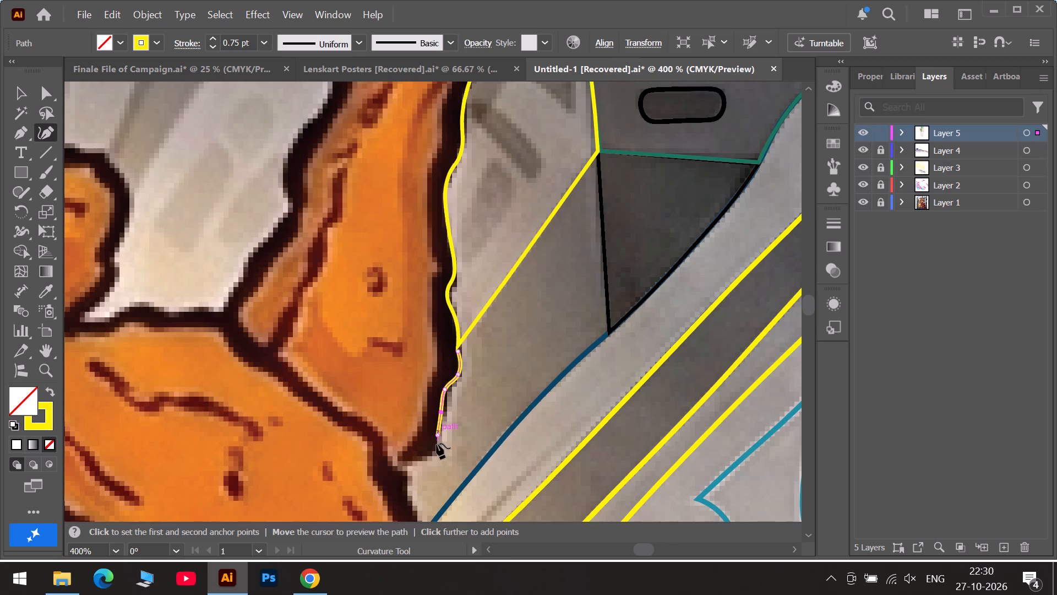
{"action": "left_click", "coordinate": [432, 456]}
{"action": "left_click", "coordinate": [405, 464]}
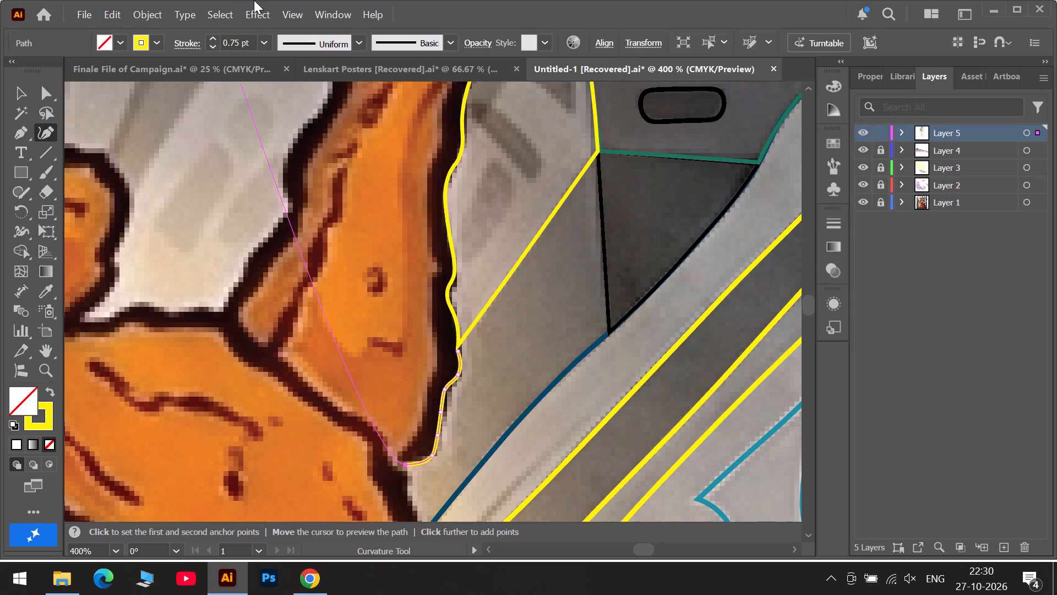
Change the new path's stroke colour to magenta.
{"action": "left_click", "coordinate": [155, 37]}
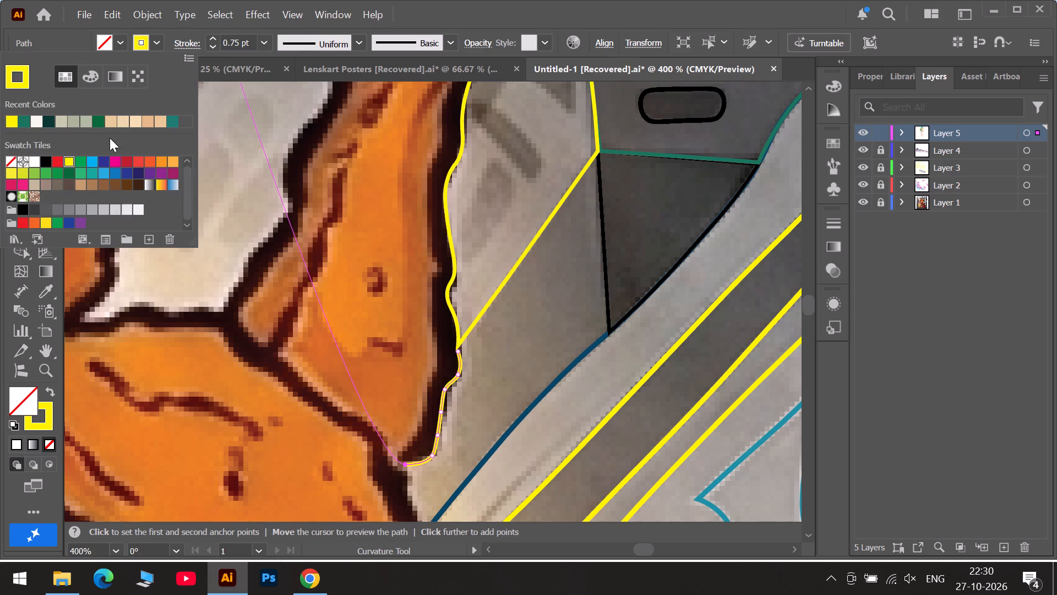
{"action": "left_click", "coordinate": [114, 165]}
{"action": "scroll", "coordinate": [415, 471], "scroll_direction": "down", "scroll_amount": 6}
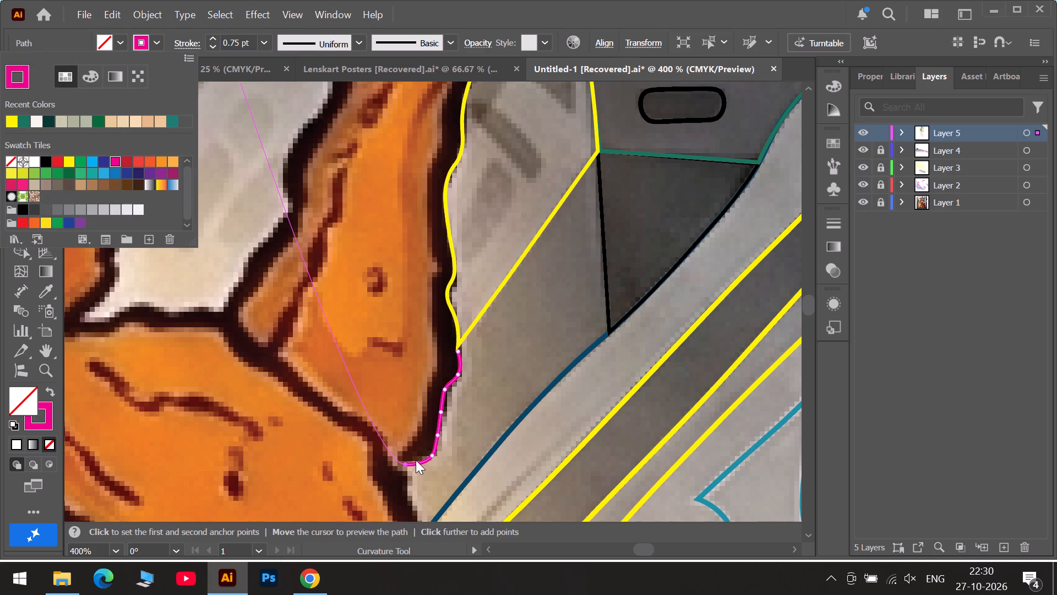
{"action": "left_click", "coordinate": [406, 486]}
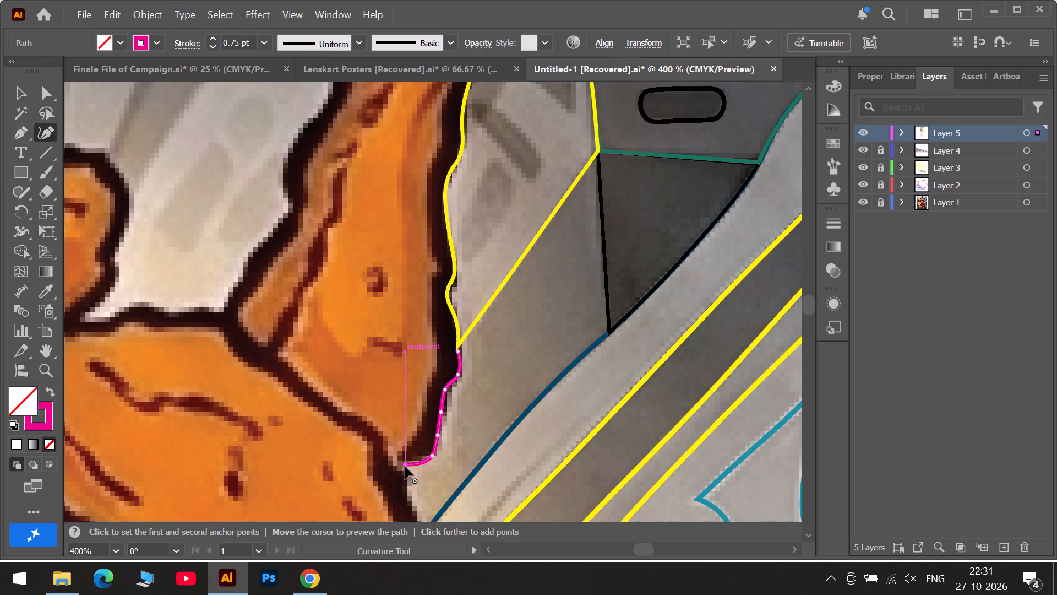
Make the notch anchor a corner deeper in the gap and continue the path down the orange edge to the blue line's lower corner.
{"action": "left_click_drag", "start_coordinate": [405, 466], "coordinate": [400, 464]}
{"action": "double_click", "coordinate": [400, 464]}
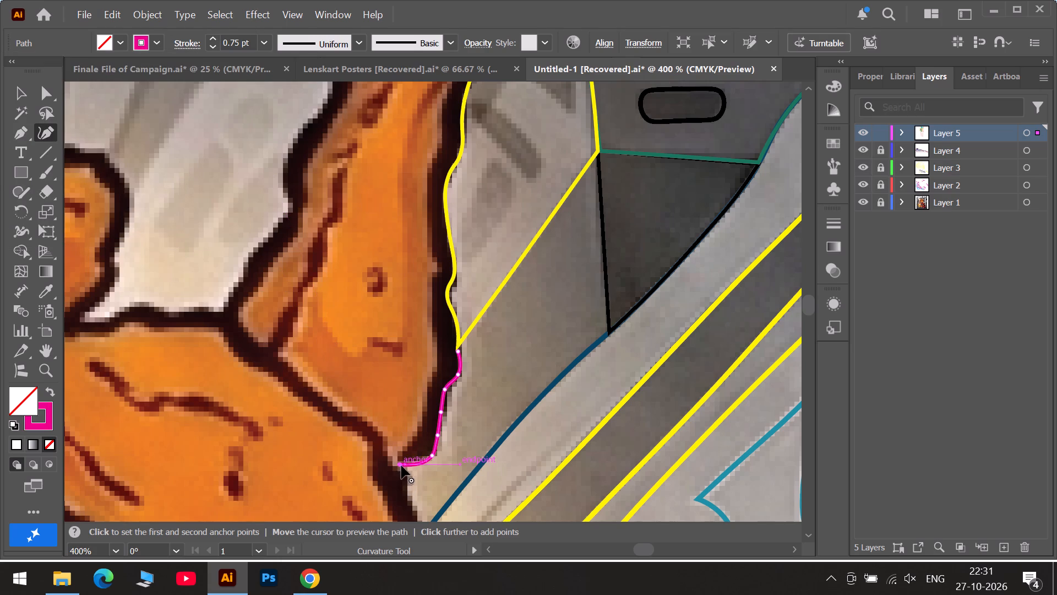
{"action": "left_click", "coordinate": [407, 474]}
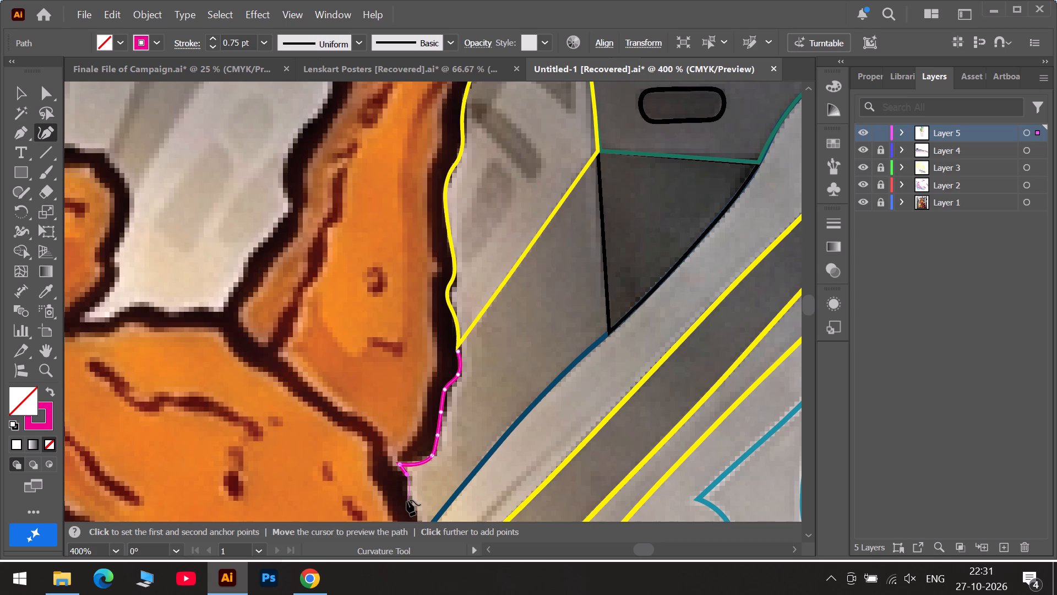
{"action": "left_click", "coordinate": [407, 500]}
{"action": "scroll", "coordinate": [408, 502], "scroll_direction": "down", "scroll_amount": 6}
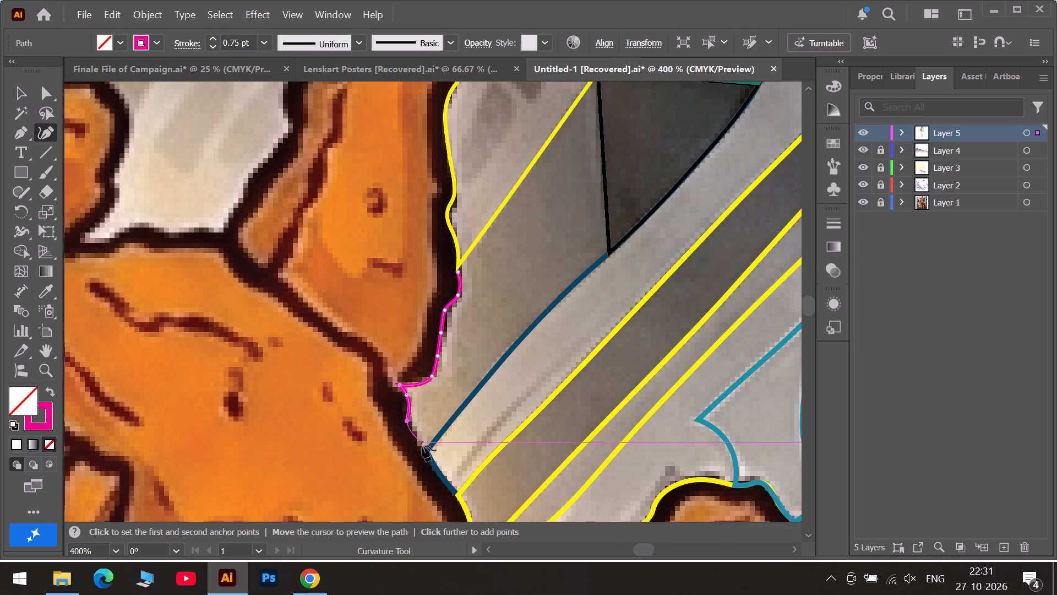
{"action": "triple_click", "coordinate": [422, 449]}
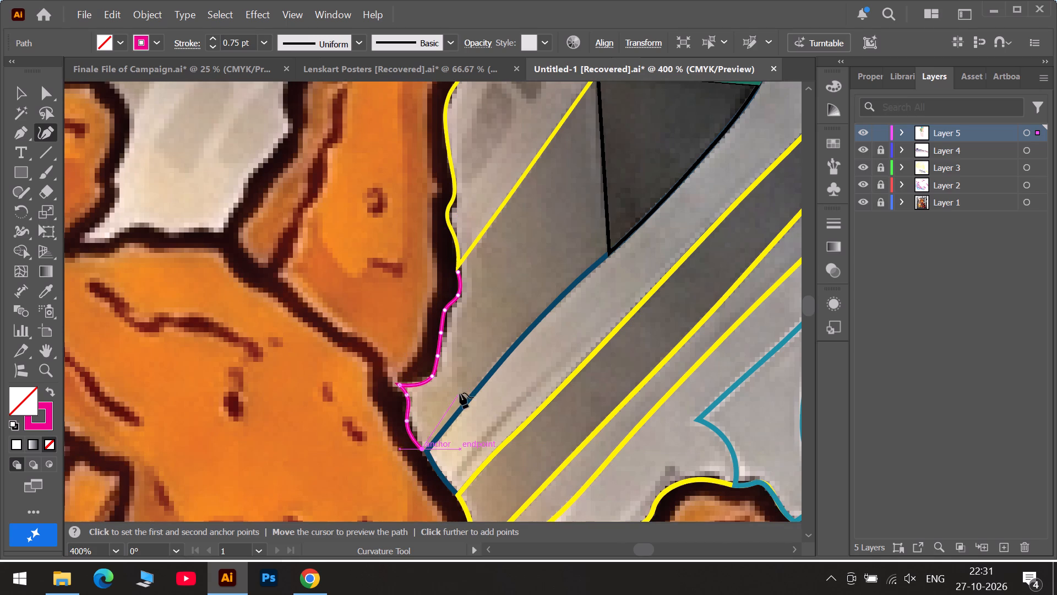
Trace up the blue curve to the dark triangle's lower tip, up the triangle's side, and close the path at its start.
{"action": "left_click", "coordinate": [477, 381]}
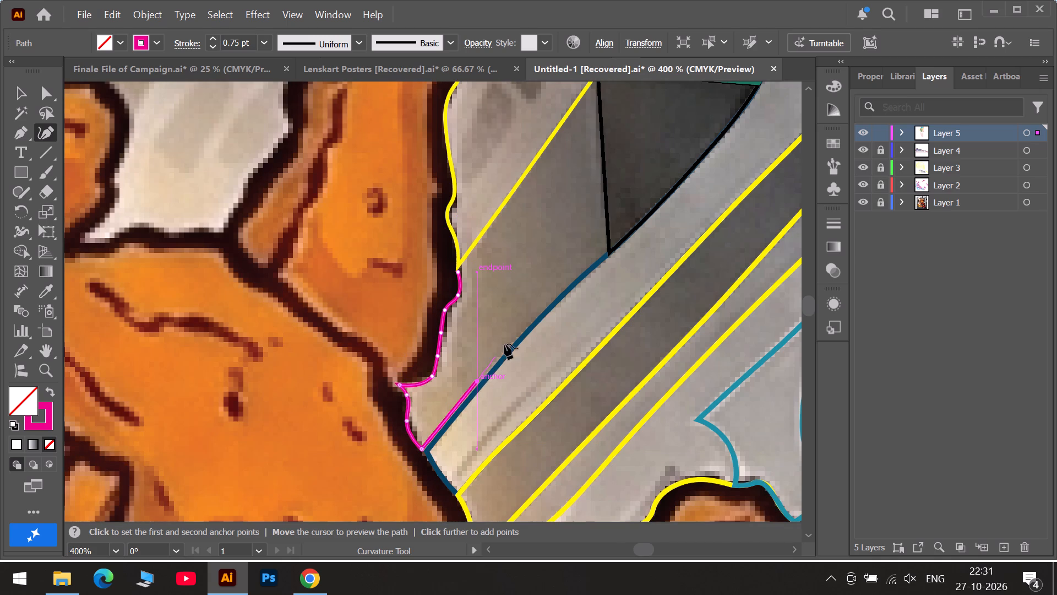
{"action": "triple_click", "coordinate": [605, 249]}
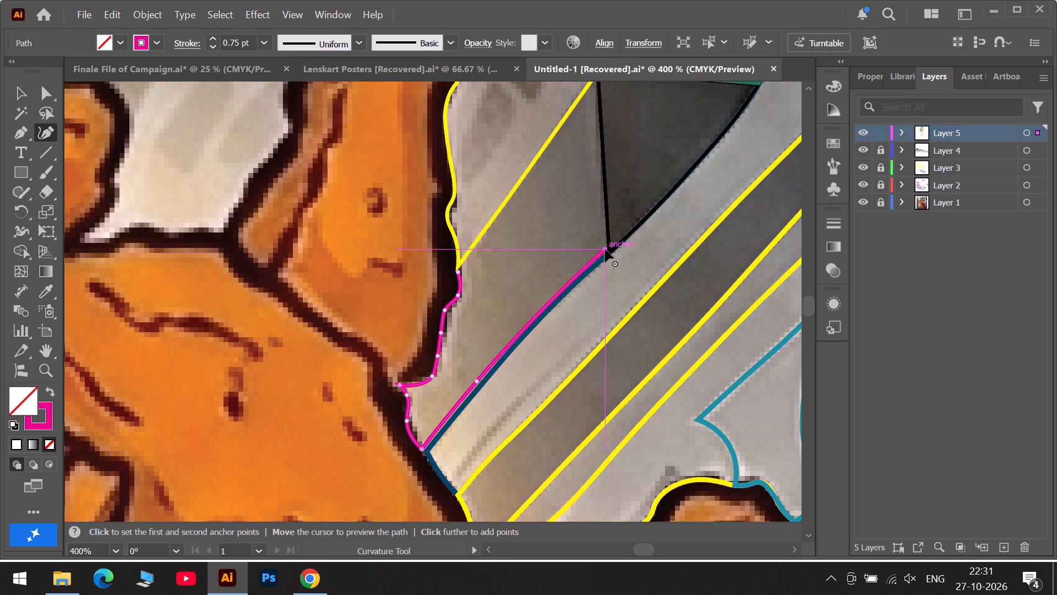
{"action": "scroll", "coordinate": [594, 199], "scroll_direction": "up", "scroll_amount": 5}
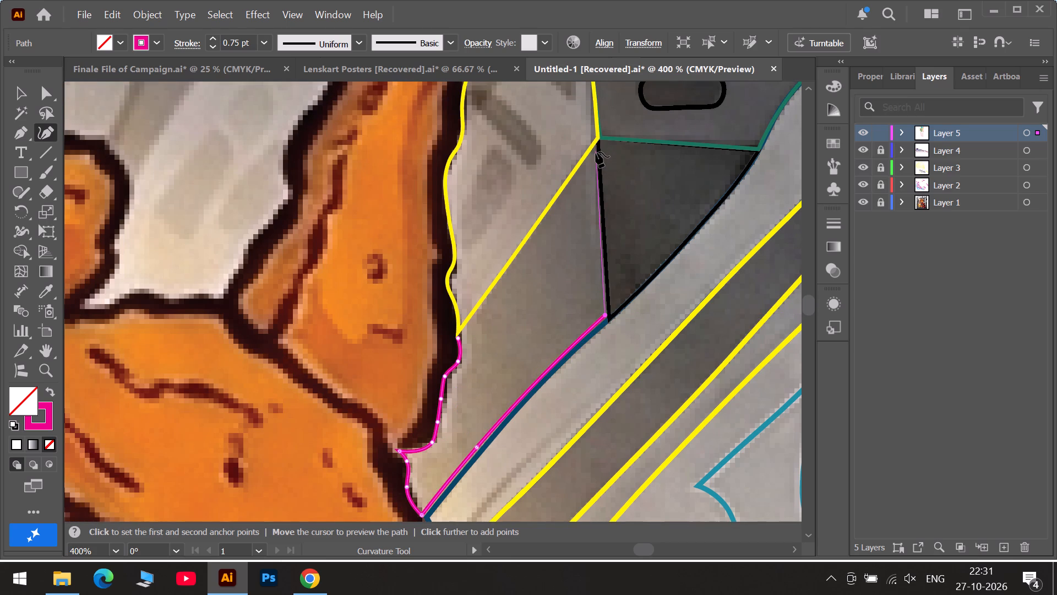
{"action": "triple_click", "coordinate": [596, 147]}
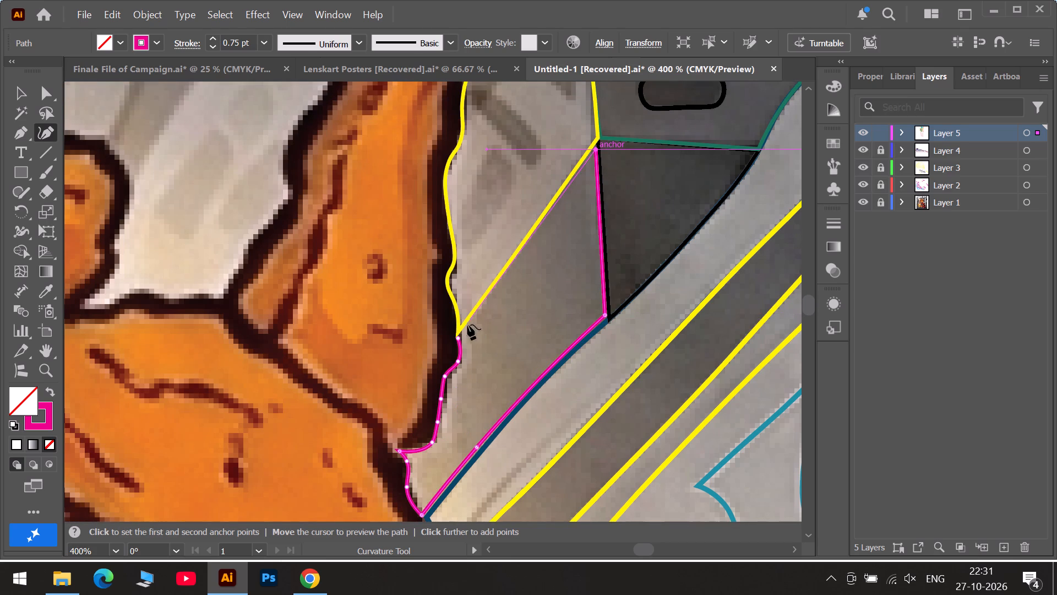
{"action": "double_click", "coordinate": [460, 338]}
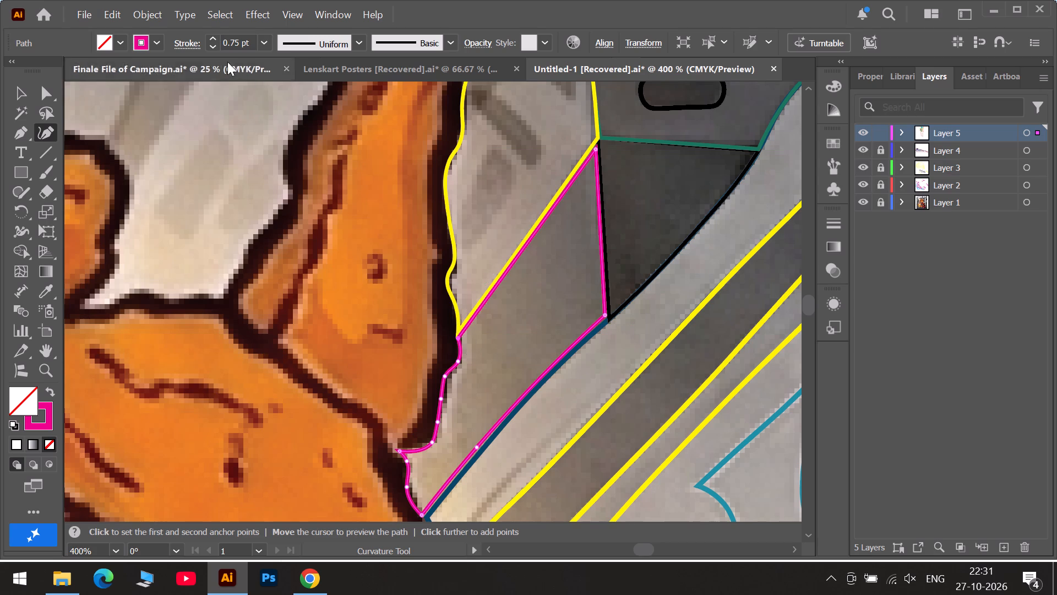
Set the magenta path's stroke weight to 0.5 pt.
{"action": "left_click", "coordinate": [211, 46]}
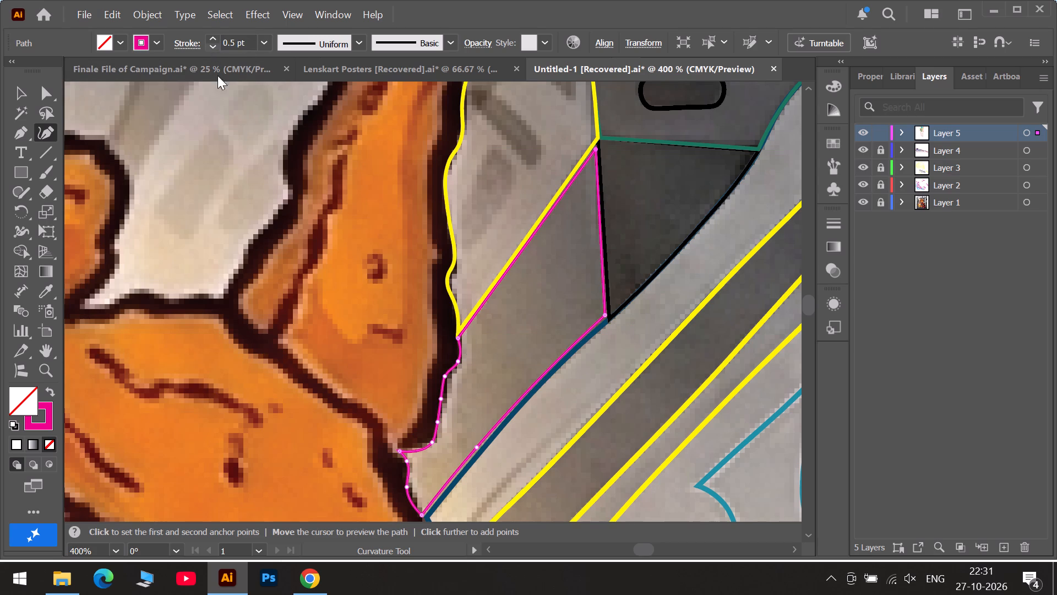
Snap the magenta path's upper corner and left corner onto the yellow diagonal's ends and add a midway anchor on the yellow line.
{"action": "scroll", "coordinate": [609, 171], "scroll_direction": "up", "scroll_amount": 5}
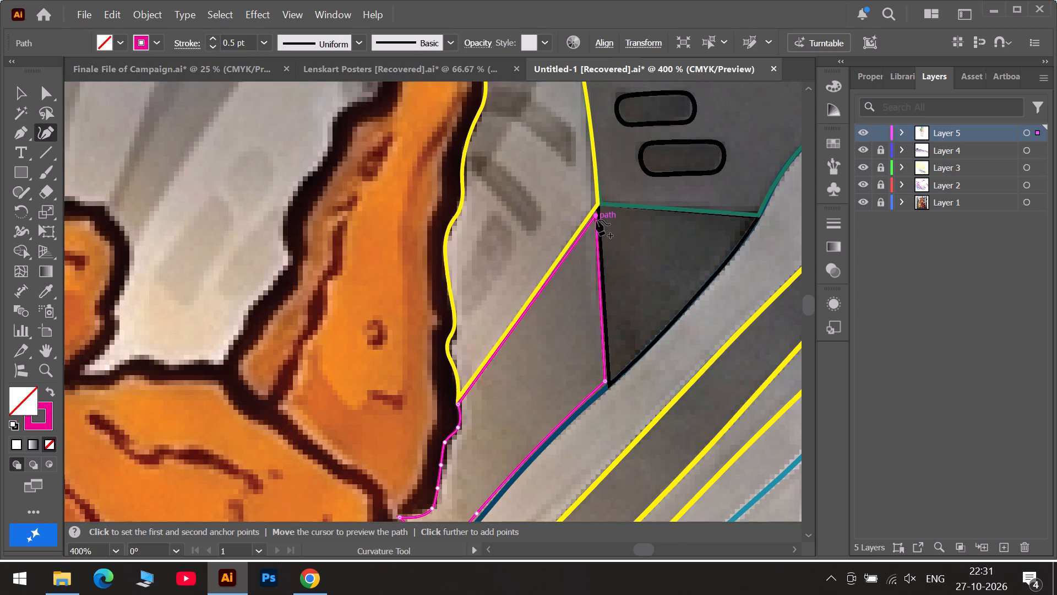
{"action": "left_click_drag", "start_coordinate": [596, 217], "coordinate": [598, 205]}
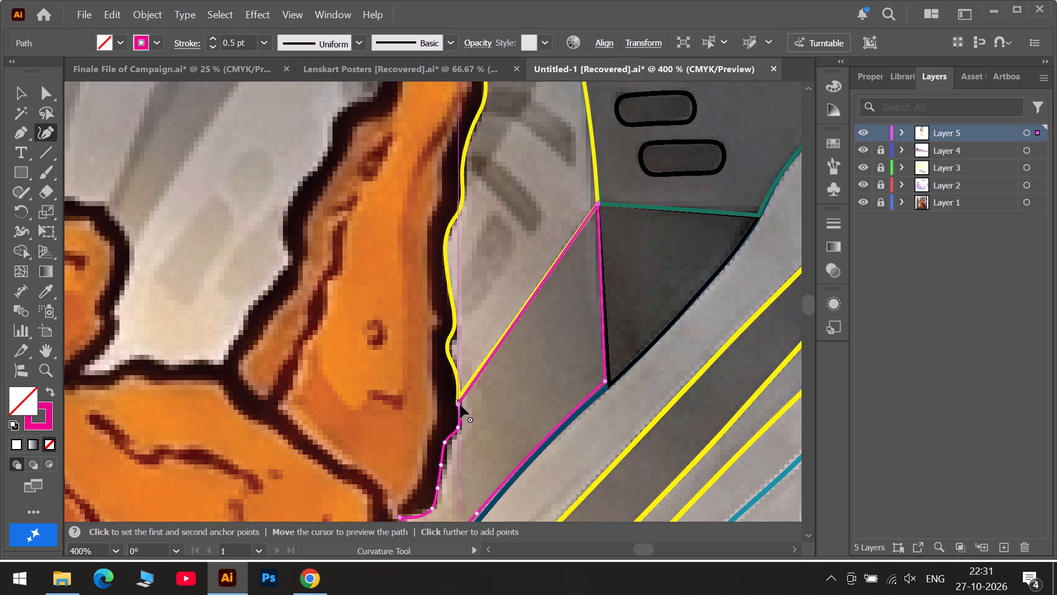
{"action": "left_click_drag", "start_coordinate": [458, 405], "coordinate": [458, 398]}
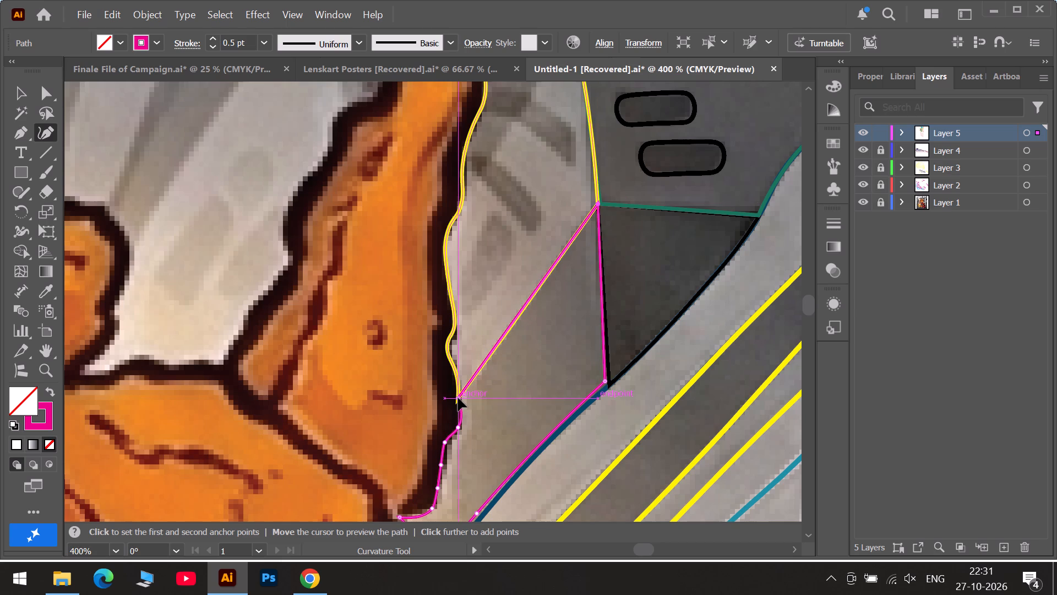
{"action": "left_click_drag", "start_coordinate": [458, 398], "coordinate": [459, 398]}
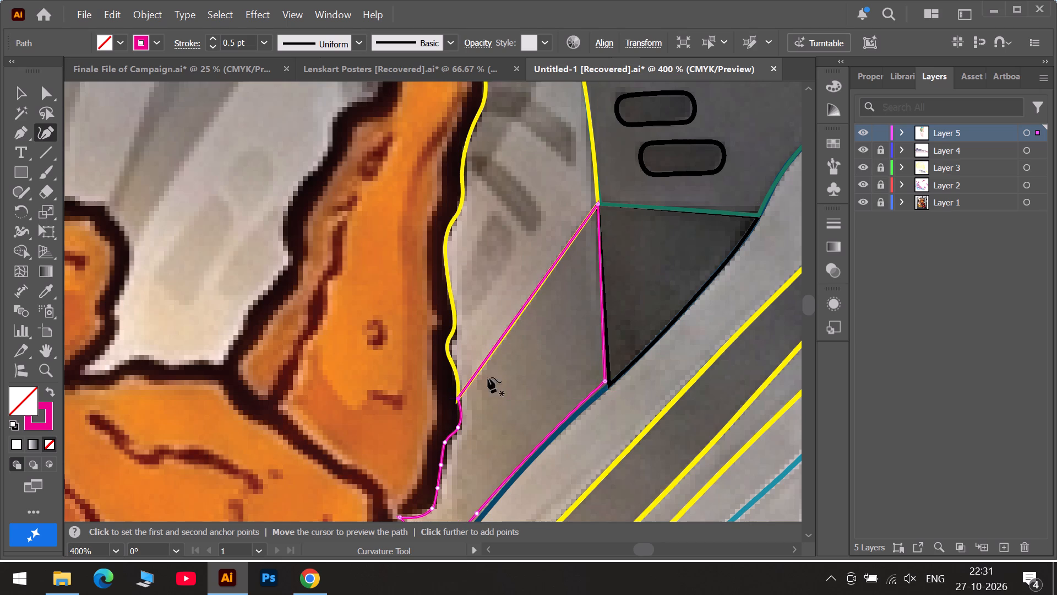
{"action": "left_click_drag", "start_coordinate": [516, 315], "coordinate": [521, 311]}
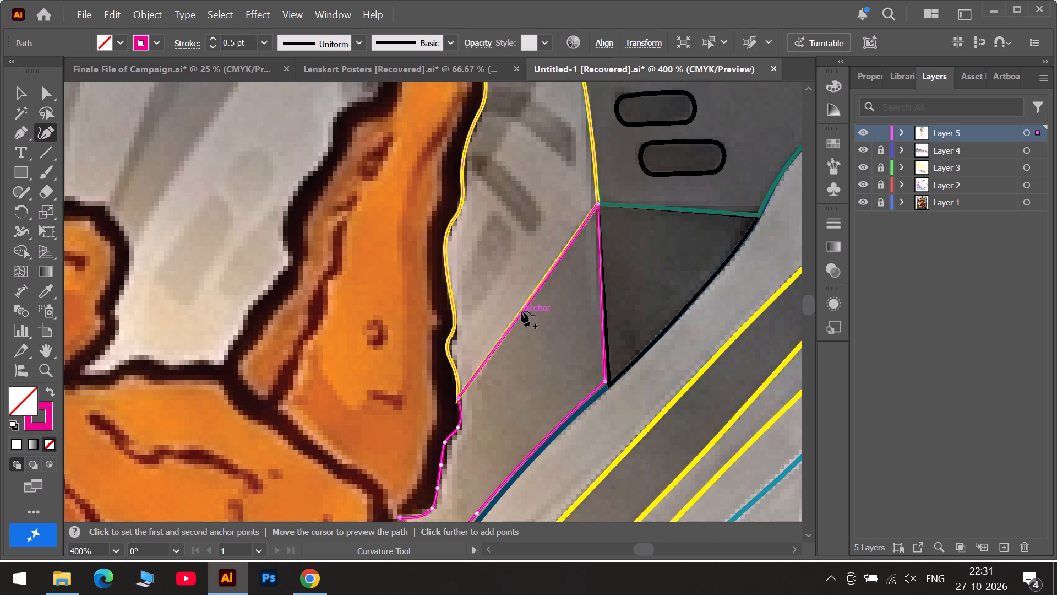
{"action": "left_click_drag", "start_coordinate": [521, 311], "coordinate": [521, 308]}
Move the magenta path's right corner anchor onto the dark triangle's lower tip.
{"action": "scroll", "coordinate": [576, 363], "scroll_direction": "down", "scroll_amount": 4}
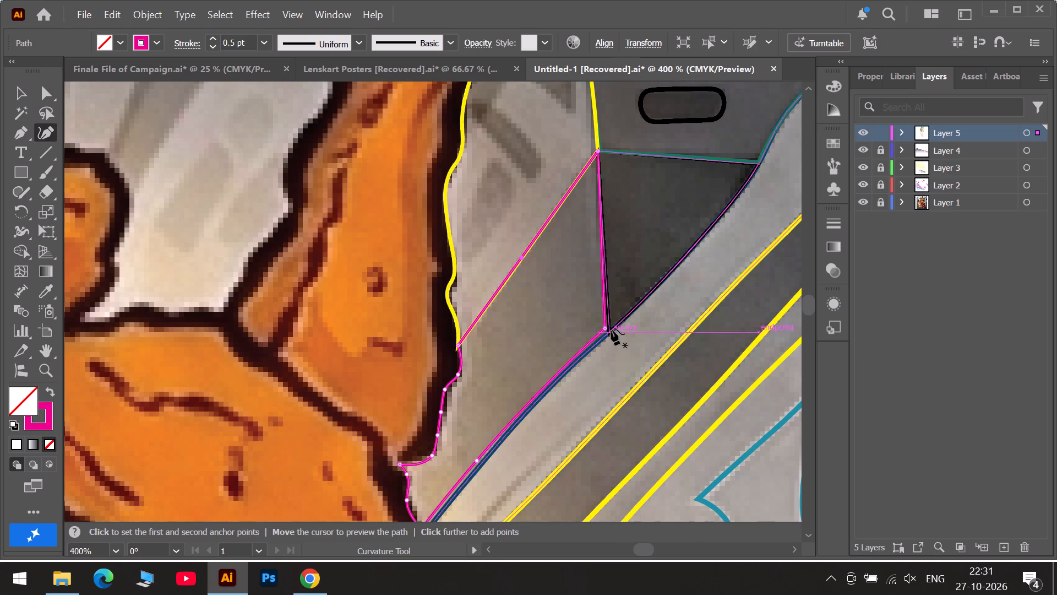
{"action": "left_click_drag", "start_coordinate": [605, 328], "coordinate": [605, 331]}
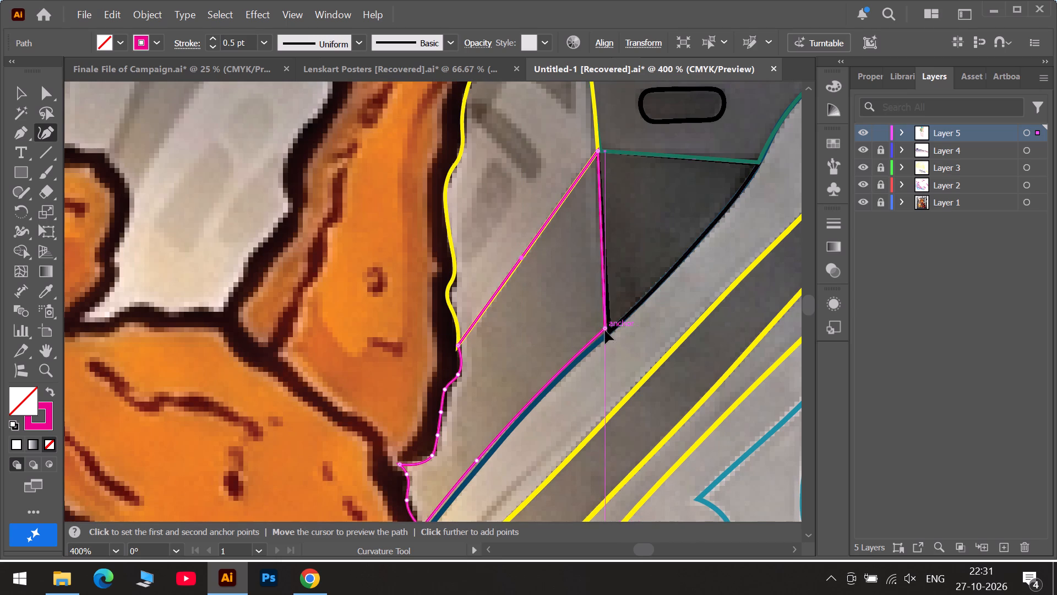
{"action": "left_click_drag", "start_coordinate": [605, 331], "coordinate": [608, 336]}
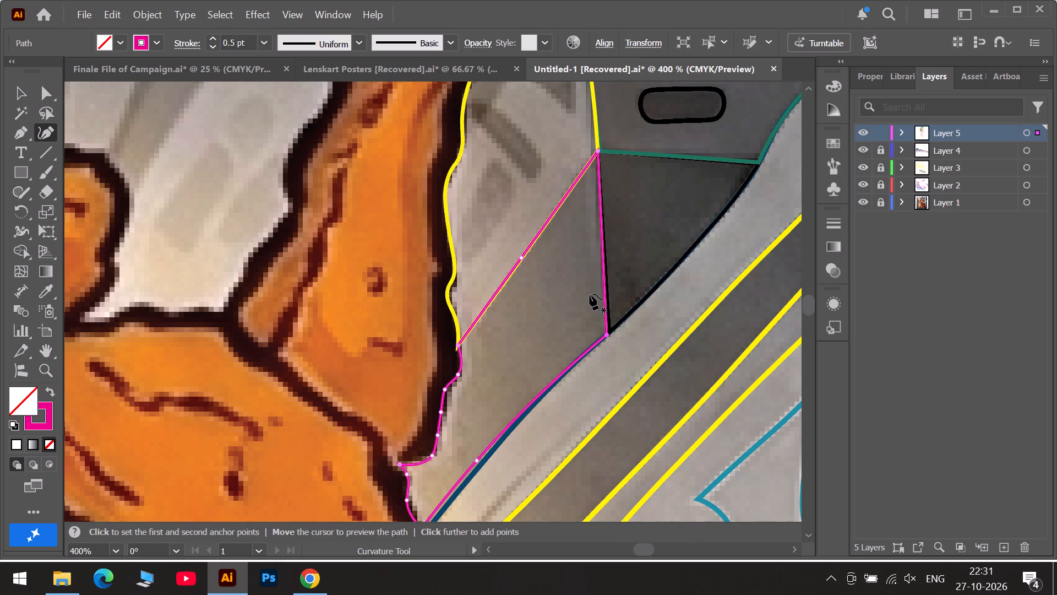
Fit the magenta path's lower side to the blue curve by shifting its middle anchor up, moving the bottom corner, and adding another anchor.
{"action": "scroll", "coordinate": [553, 376], "scroll_direction": "down", "scroll_amount": 3}
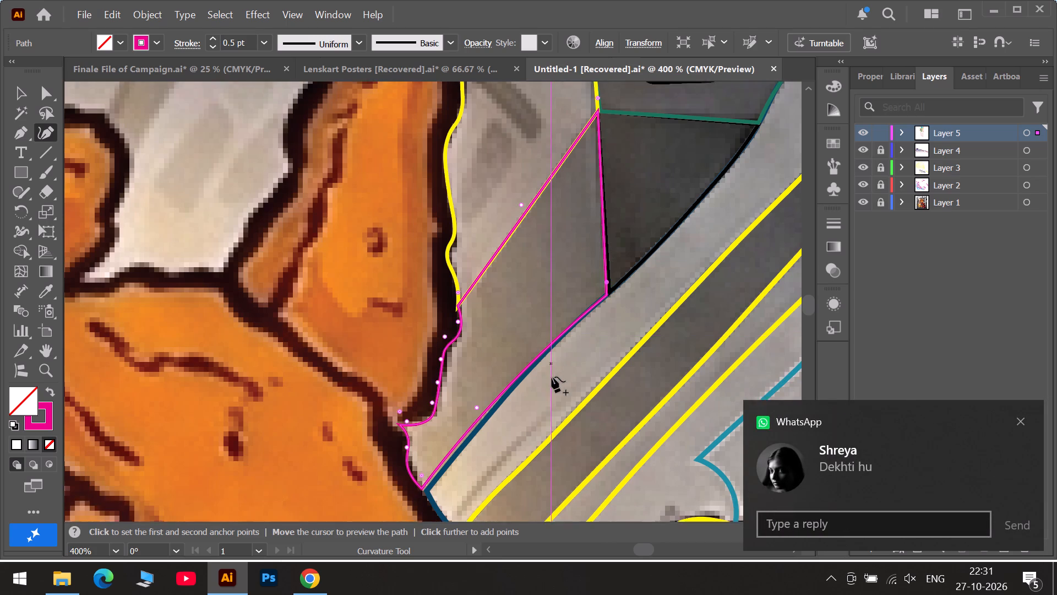
{"action": "scroll", "coordinate": [552, 377], "scroll_direction": "down", "scroll_amount": 1}
{"action": "left_click_drag", "start_coordinate": [477, 408], "coordinate": [512, 371]}
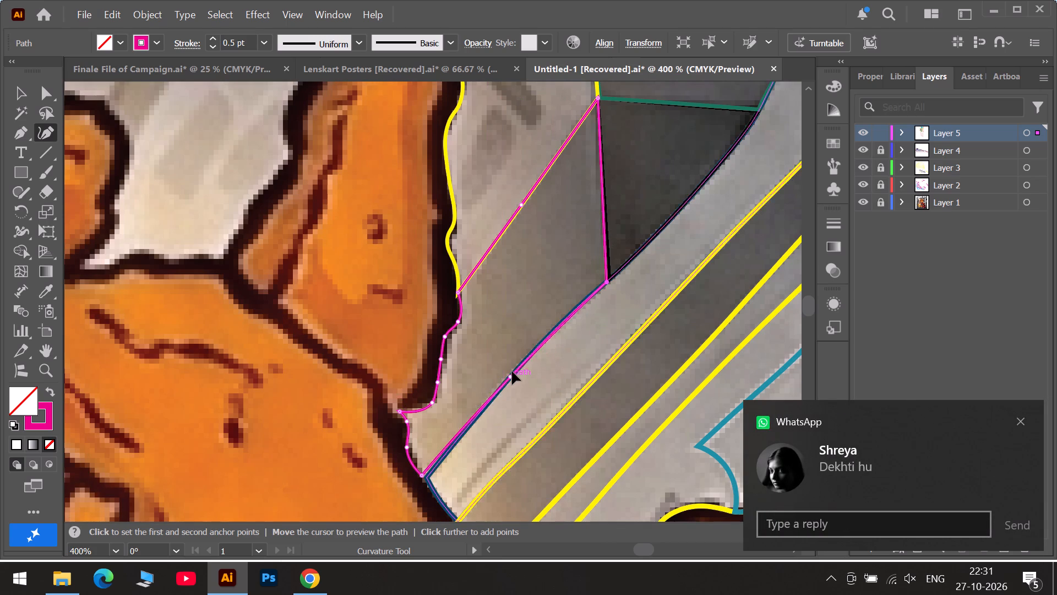
{"action": "left_click_drag", "start_coordinate": [512, 371], "coordinate": [542, 342]}
{"action": "scroll", "coordinate": [447, 466], "scroll_direction": "down", "scroll_amount": 3}
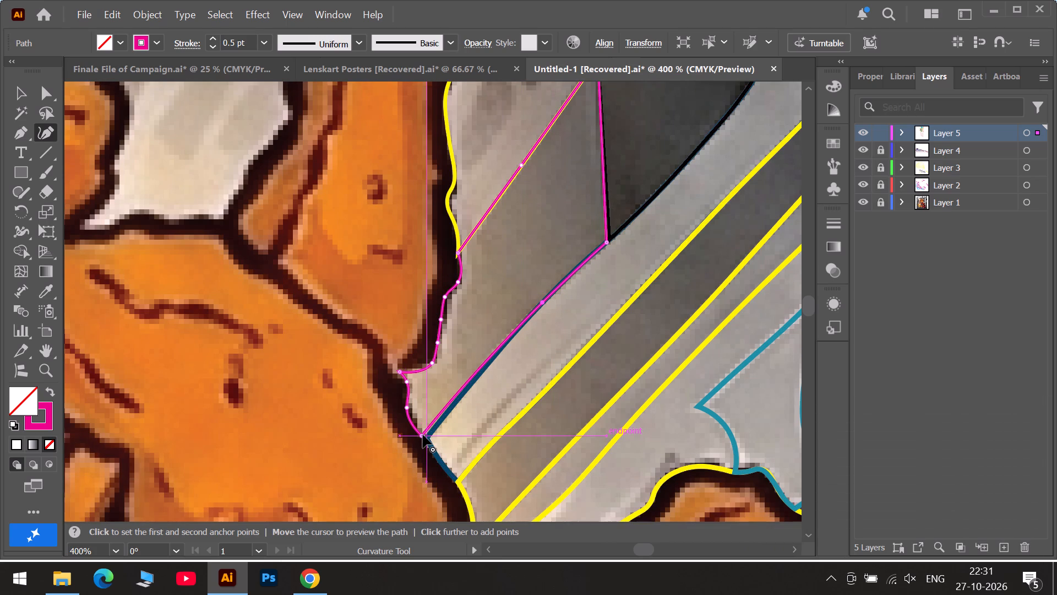
{"action": "left_click", "coordinate": [423, 435]}
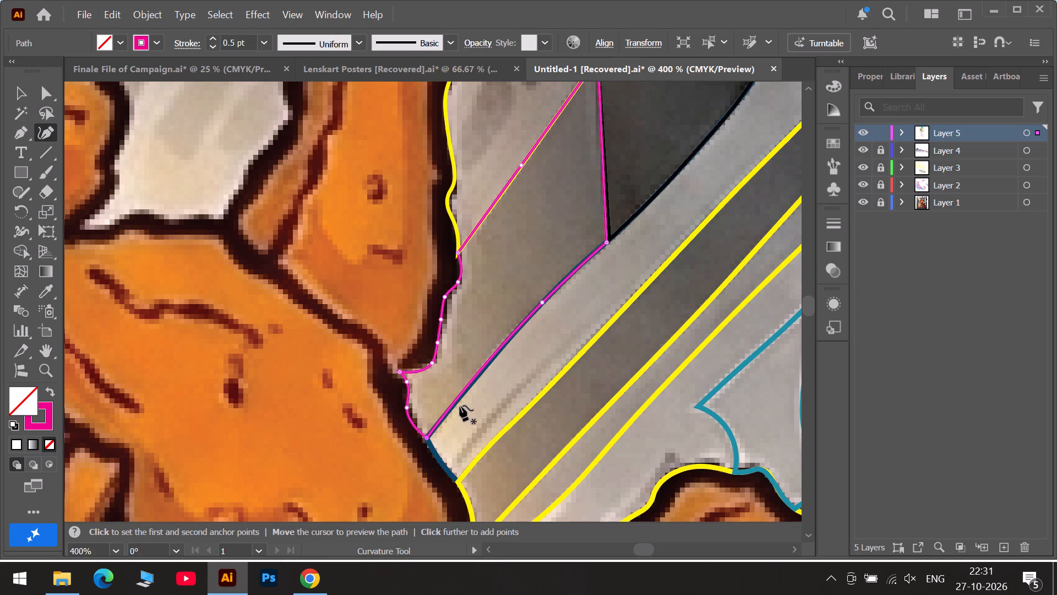
{"action": "left_click", "coordinate": [469, 382]}
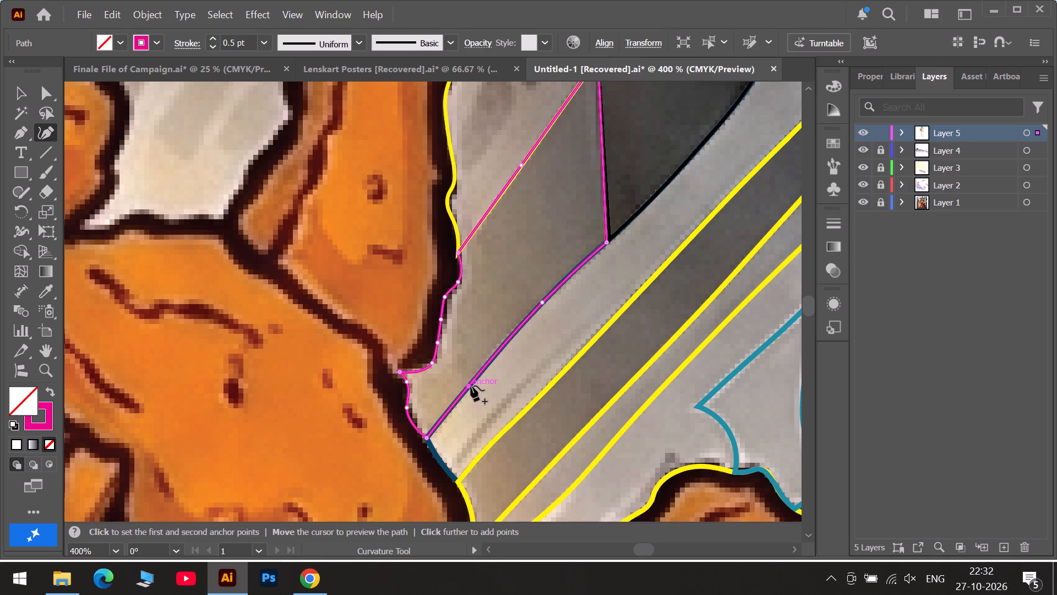
Refine the magenta path's left corner so it sits on the tip where the two yellow lines meet.
{"action": "scroll", "coordinate": [471, 386], "scroll_direction": "down", "scroll_amount": 2}
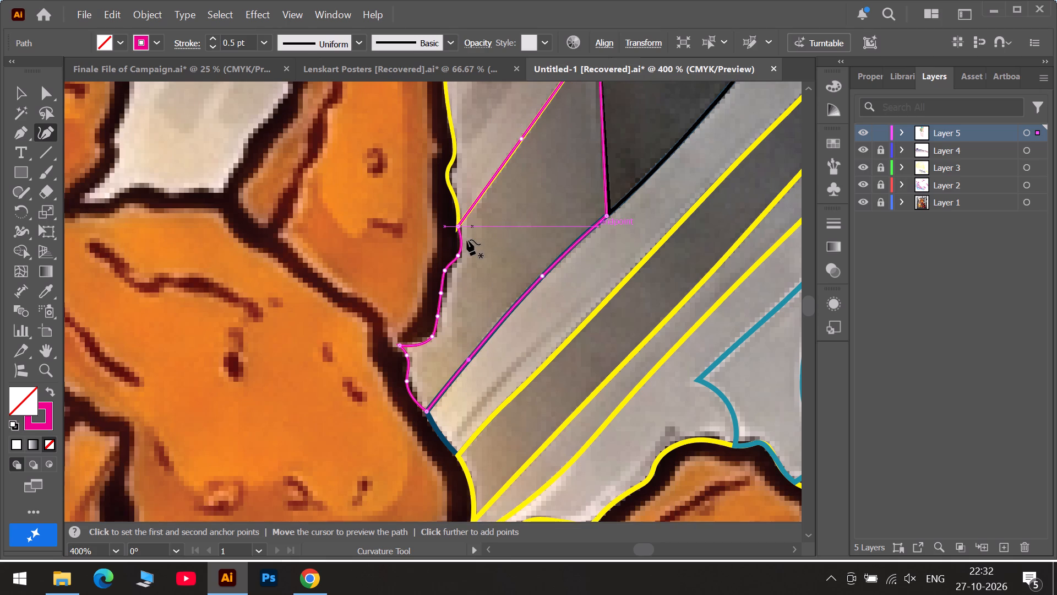
{"action": "scroll", "coordinate": [467, 236], "scroll_direction": "up", "scroll_amount": 3, "text": "alt"}
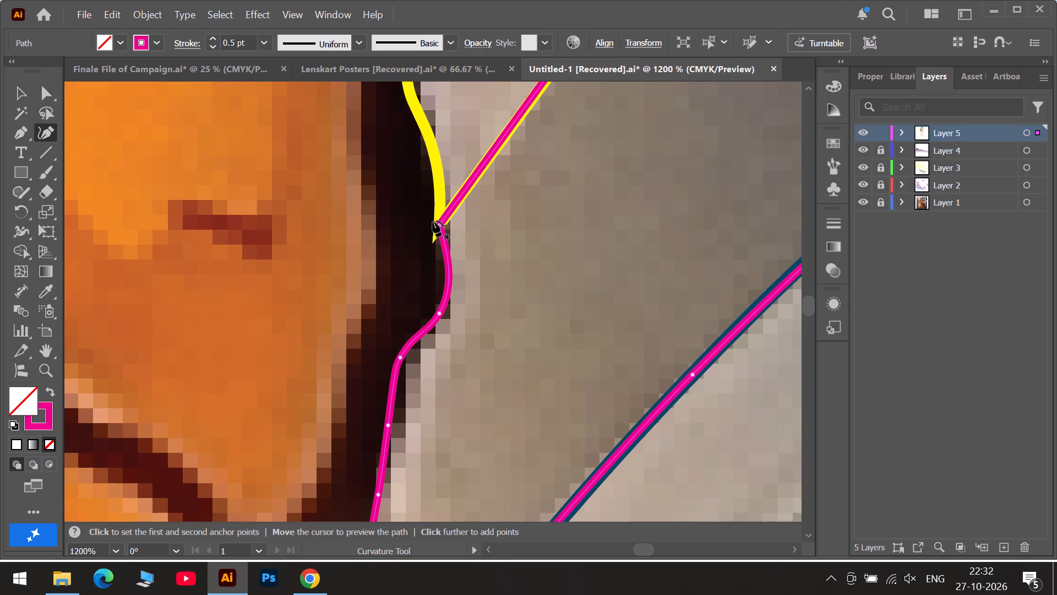
{"action": "left_click_drag", "start_coordinate": [439, 223], "coordinate": [434, 237]}
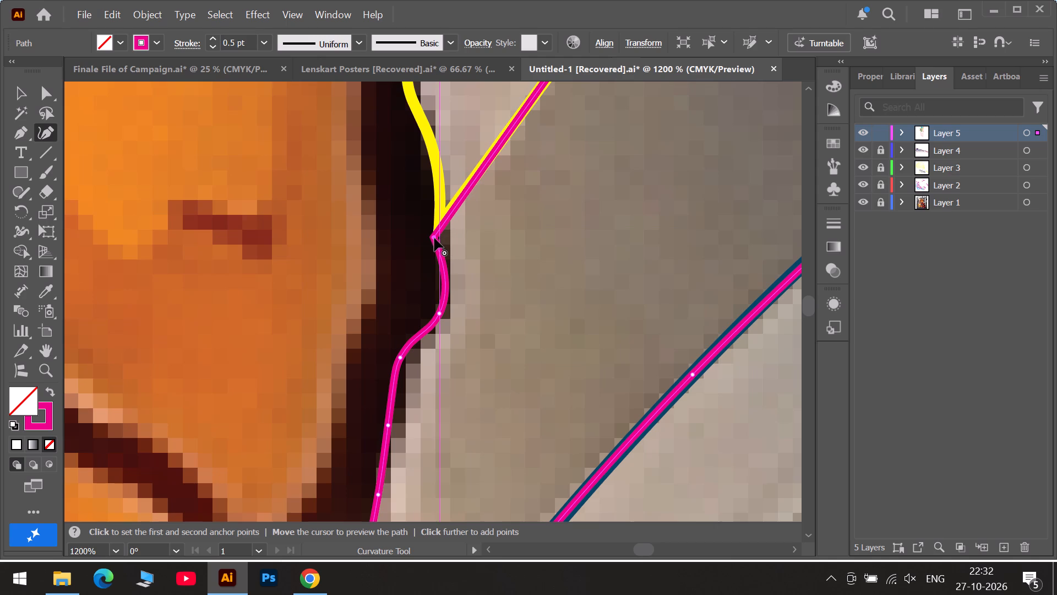
{"action": "left_click", "coordinate": [434, 238]}
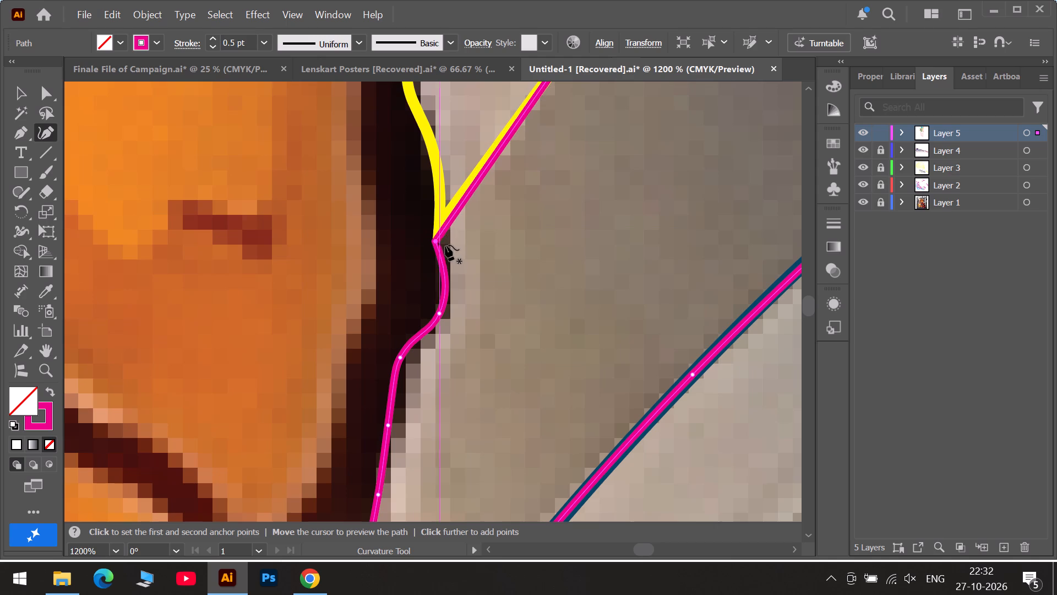
Refine the magenta outline at the notch by adding an anchor and nudging the bend anchor onto the orange shape's dark edge.
{"action": "scroll", "coordinate": [446, 246], "scroll_direction": "down", "scroll_amount": 3, "text": "alt"}
{"action": "scroll", "coordinate": [459, 272], "scroll_direction": "down", "scroll_amount": 1}
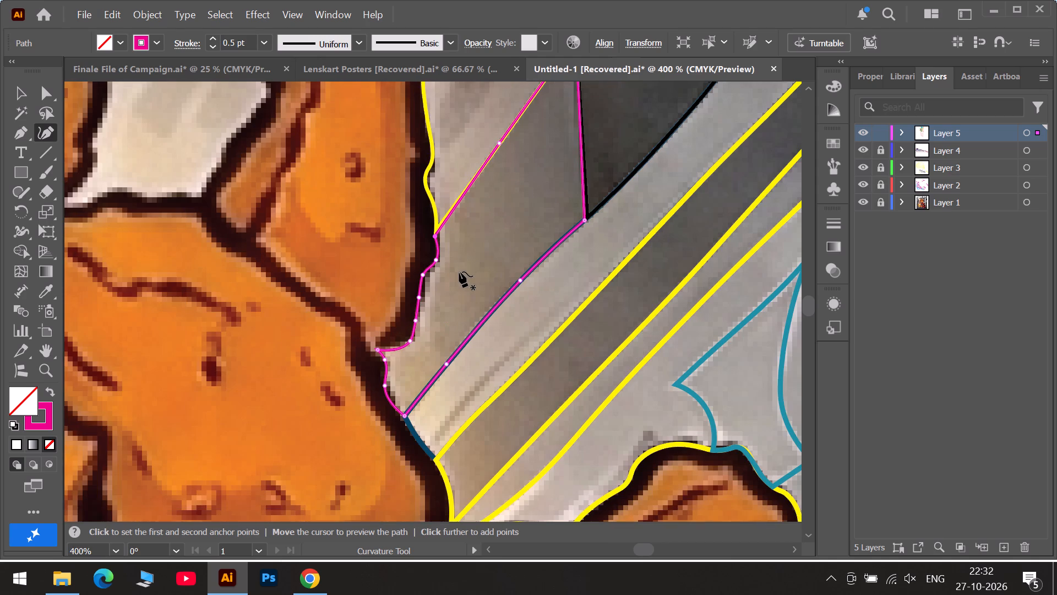
{"action": "left_click", "coordinate": [388, 350]}
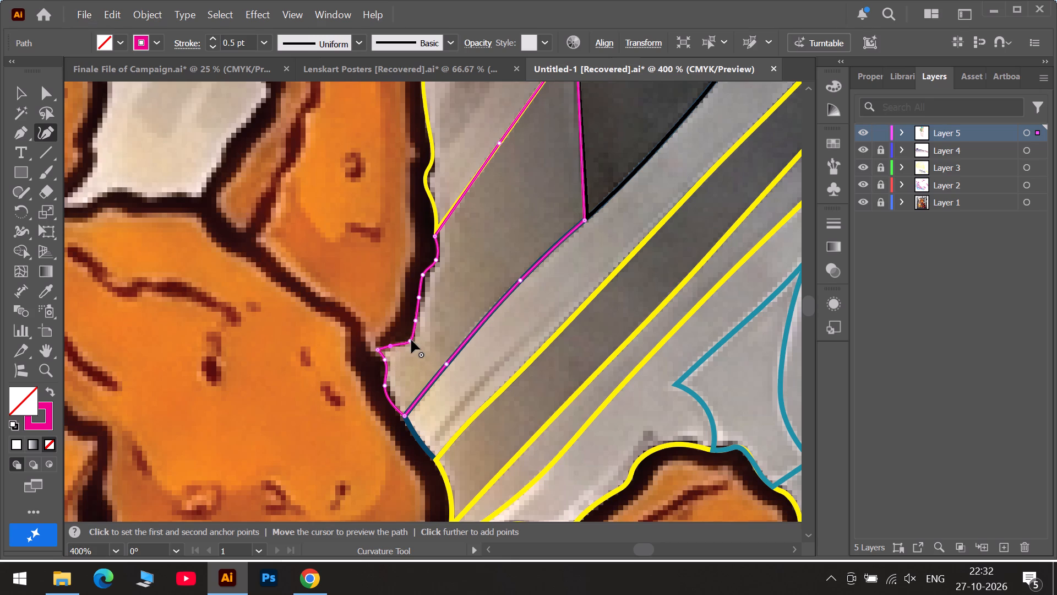
{"action": "left_click", "coordinate": [410, 340]}
Trace a closed magenta path around the darker shading beside the drumstick's upper end, from the yellow outline's top bend down its diagonal edge.
{"action": "scroll", "coordinate": [411, 339], "scroll_direction": "down", "scroll_amount": 5, "text": "alt"}
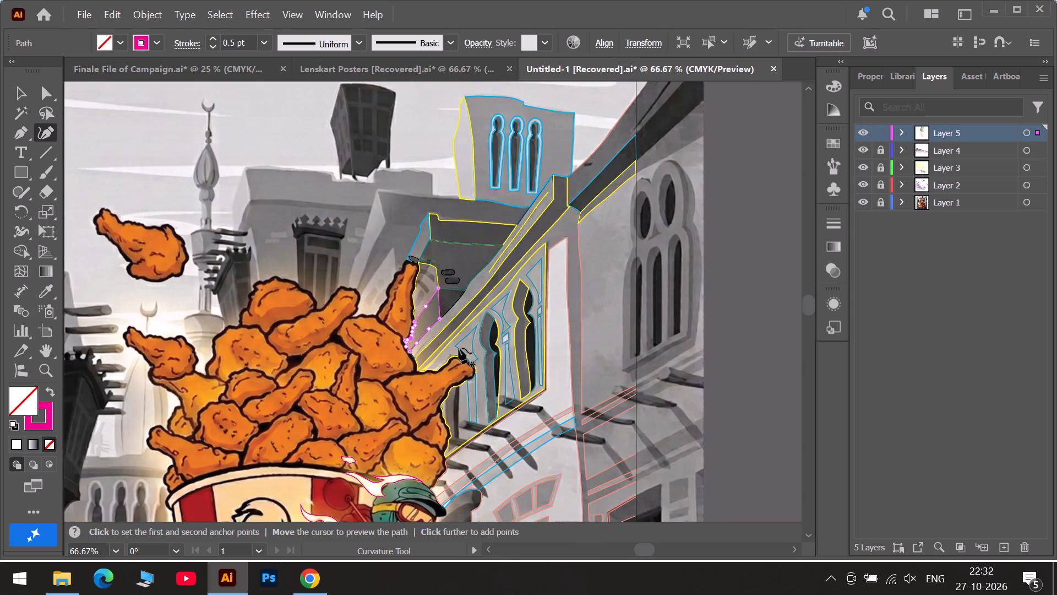
{"action": "scroll", "coordinate": [455, 347], "scroll_direction": "up", "scroll_amount": 3, "text": "alt"}
{"action": "scroll", "coordinate": [404, 334], "scroll_direction": "down", "scroll_amount": 1, "text": "alt"}
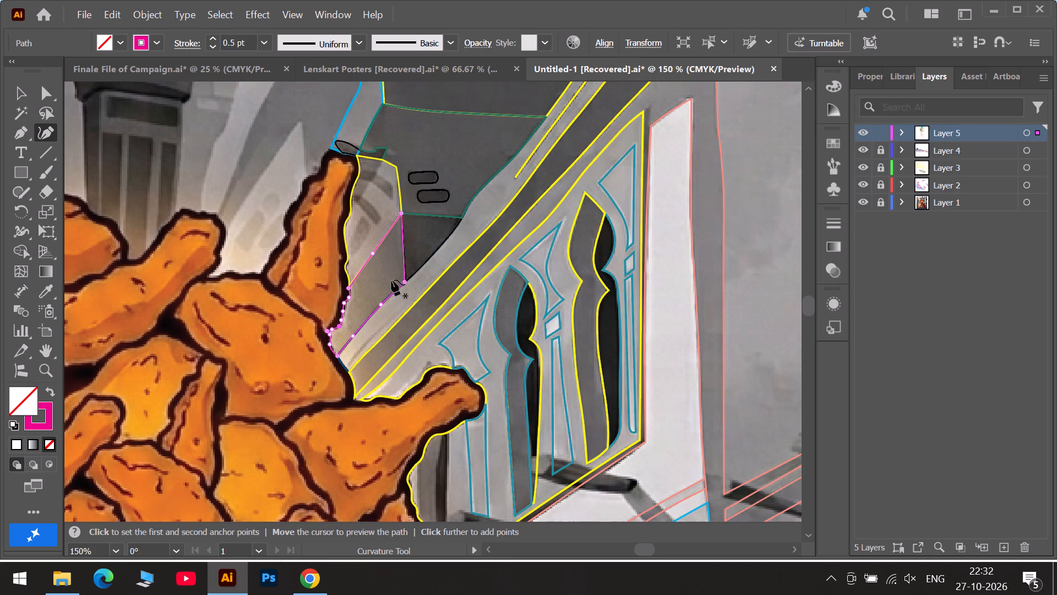
{"action": "scroll", "coordinate": [365, 215], "scroll_direction": "up", "scroll_amount": 5, "text": "alt"}
{"action": "scroll", "coordinate": [365, 213], "scroll_direction": "up", "scroll_amount": 6}
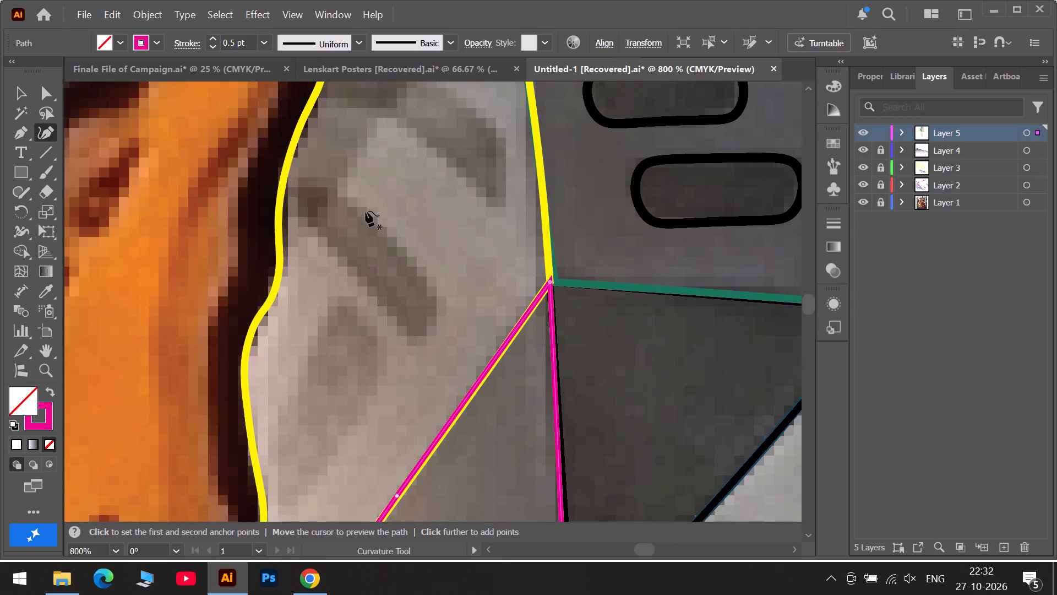
{"action": "scroll", "coordinate": [366, 211], "scroll_direction": "up", "scroll_amount": 13}
{"action": "left_click", "coordinate": [443, 176]}
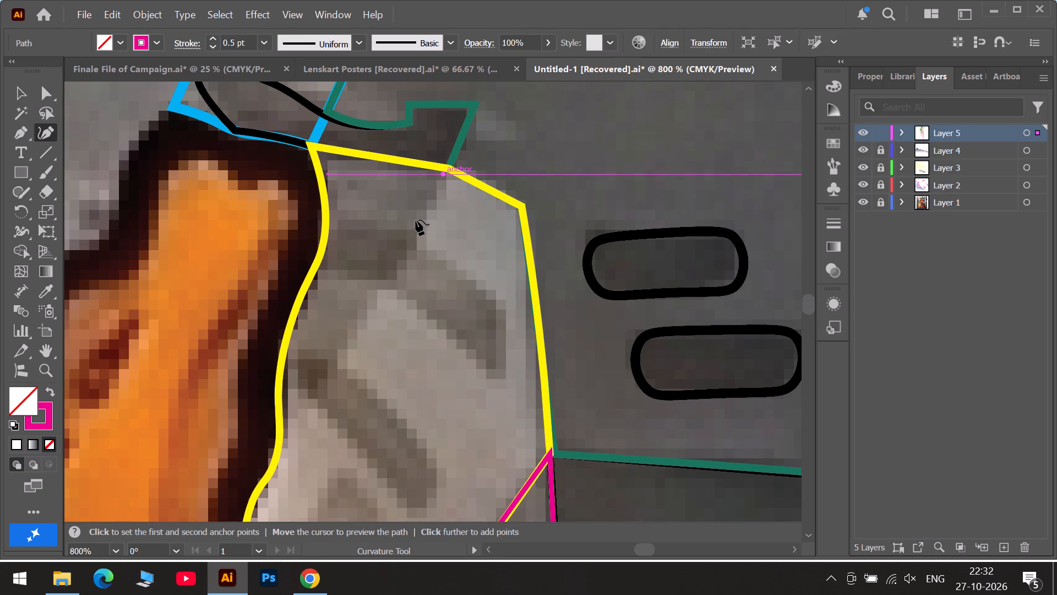
{"action": "left_click", "coordinate": [412, 237]}
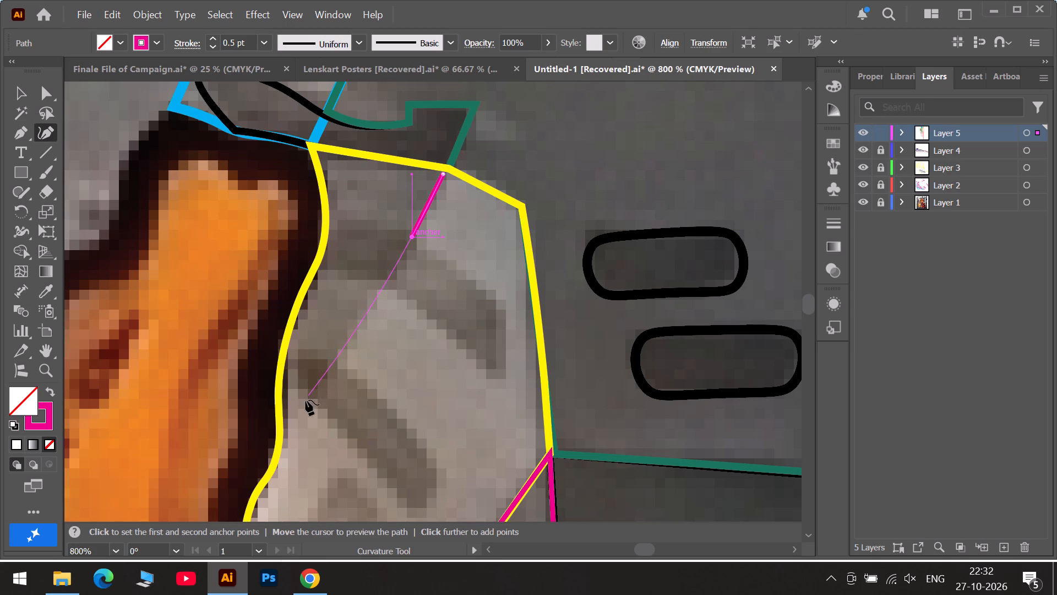
{"action": "triple_click", "coordinate": [293, 420]}
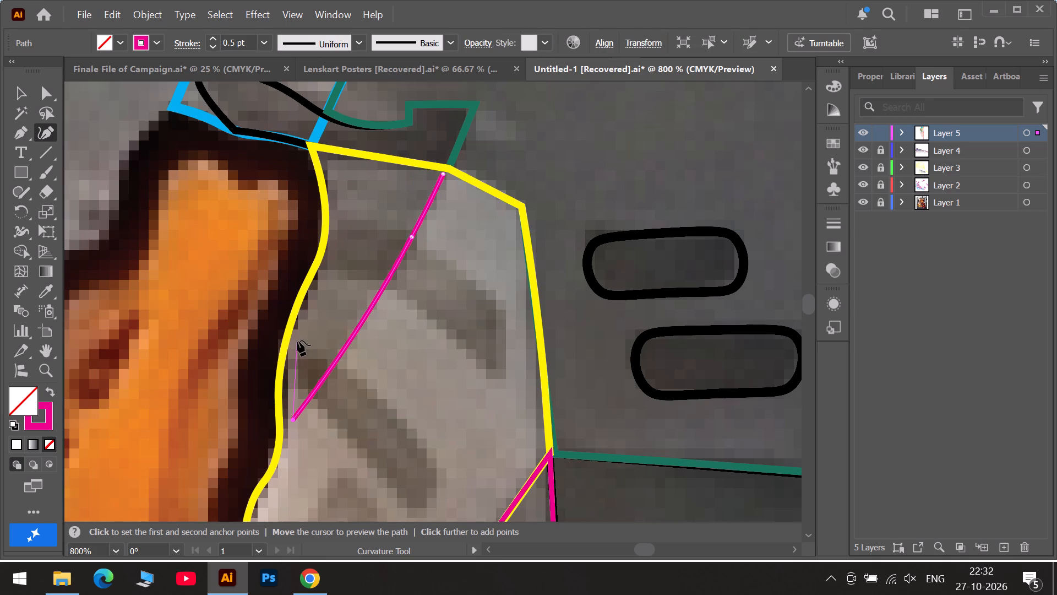
{"action": "left_click", "coordinate": [297, 340]}
{"action": "left_click", "coordinate": [331, 263]}
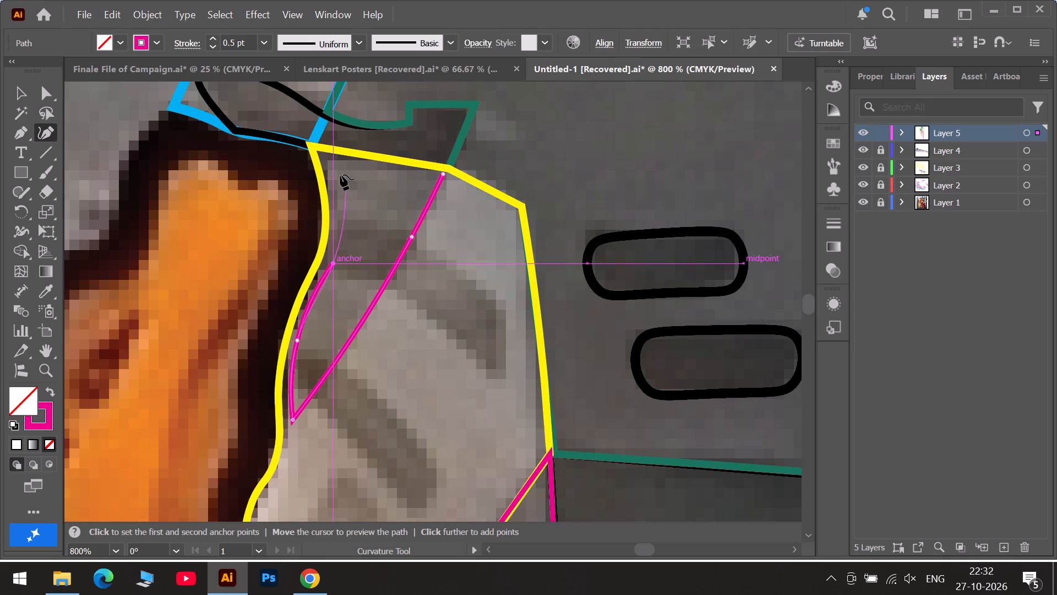
{"action": "double_click", "coordinate": [324, 160]}
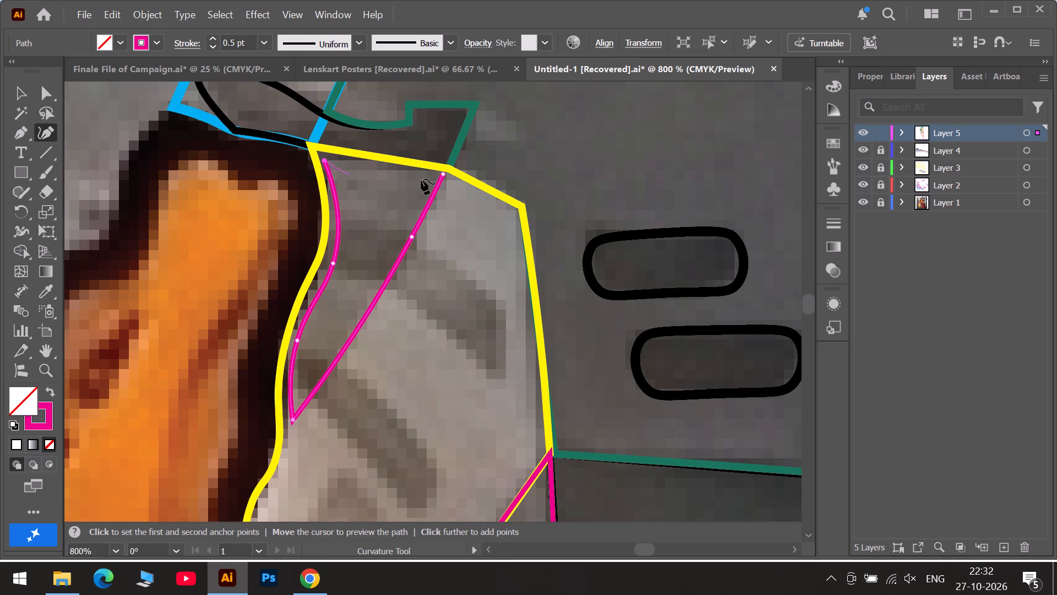
{"action": "double_click", "coordinate": [442, 174]}
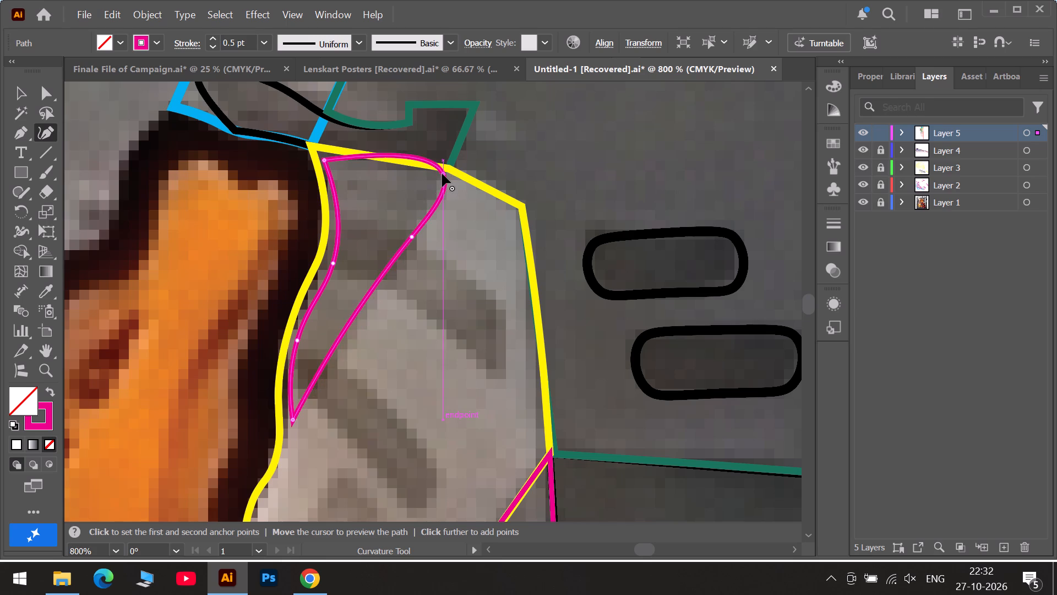
Align the new magenta outline's top corners, curved side anchors and lower tip with the adjoining yellow outline.
{"action": "left_click_drag", "start_coordinate": [442, 174], "coordinate": [444, 169]}
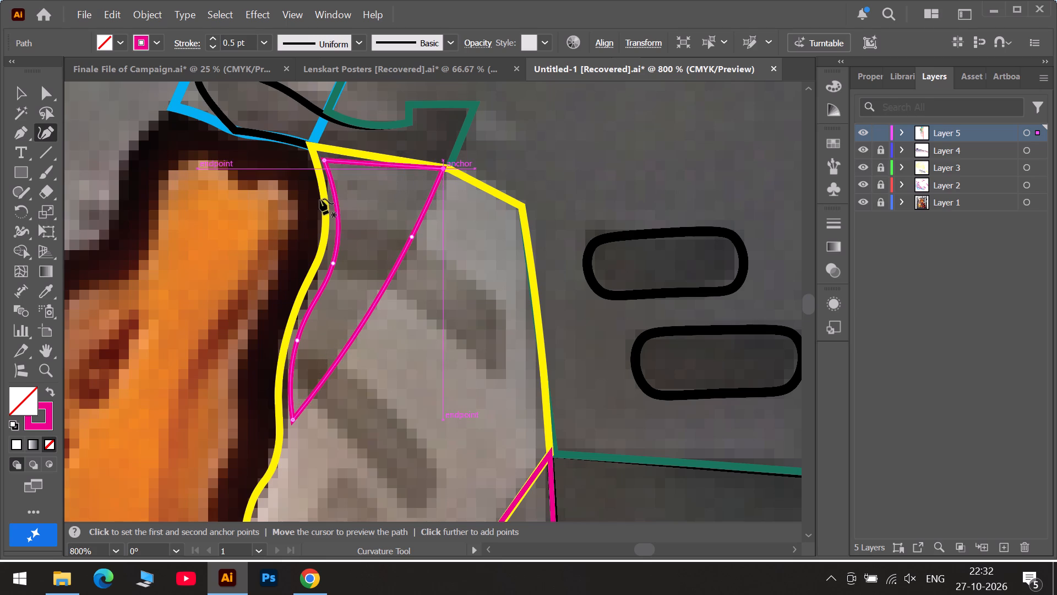
{"action": "left_click_drag", "start_coordinate": [323, 160], "coordinate": [313, 145]}
{"action": "left_click_drag", "start_coordinate": [334, 263], "coordinate": [325, 234]}
{"action": "left_click_drag", "start_coordinate": [298, 340], "coordinate": [296, 338]}
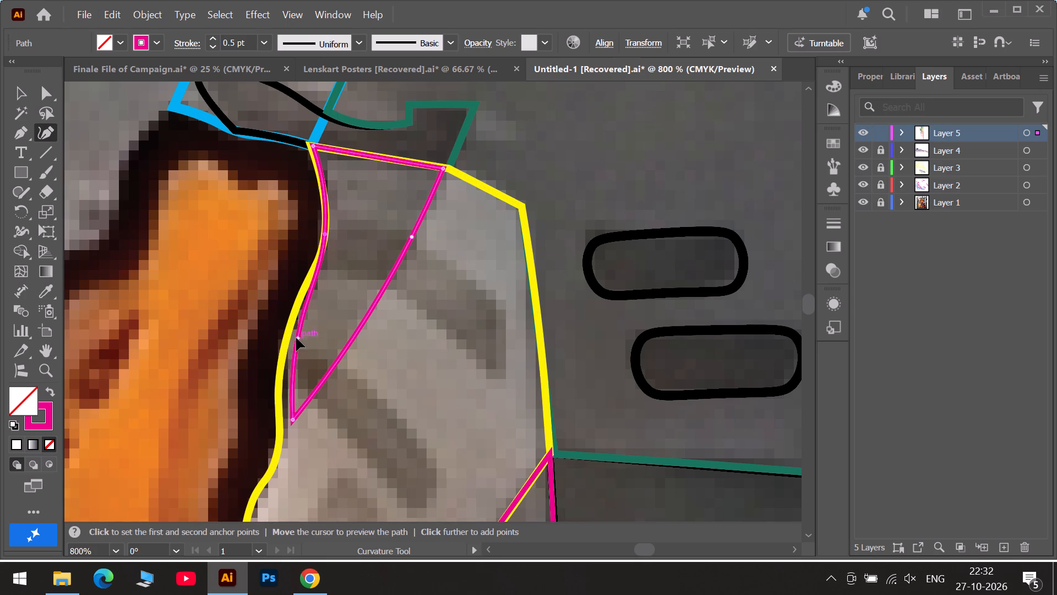
{"action": "left_click_drag", "start_coordinate": [296, 338], "coordinate": [288, 337]}
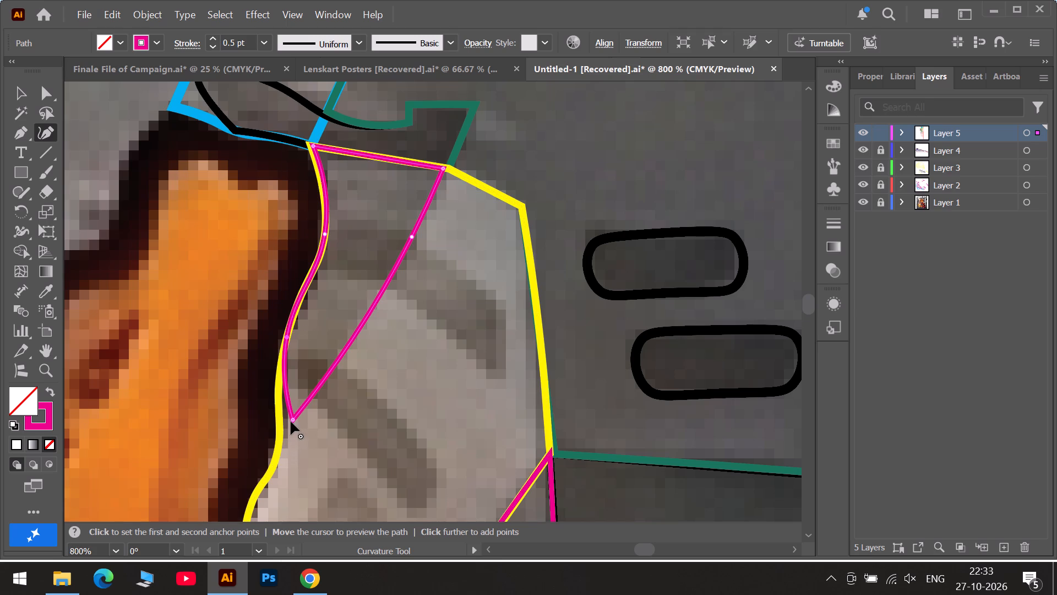
{"action": "left_click_drag", "start_coordinate": [292, 420], "coordinate": [279, 426]}
{"action": "scroll", "coordinate": [401, 268], "scroll_direction": "down", "scroll_amount": 4}
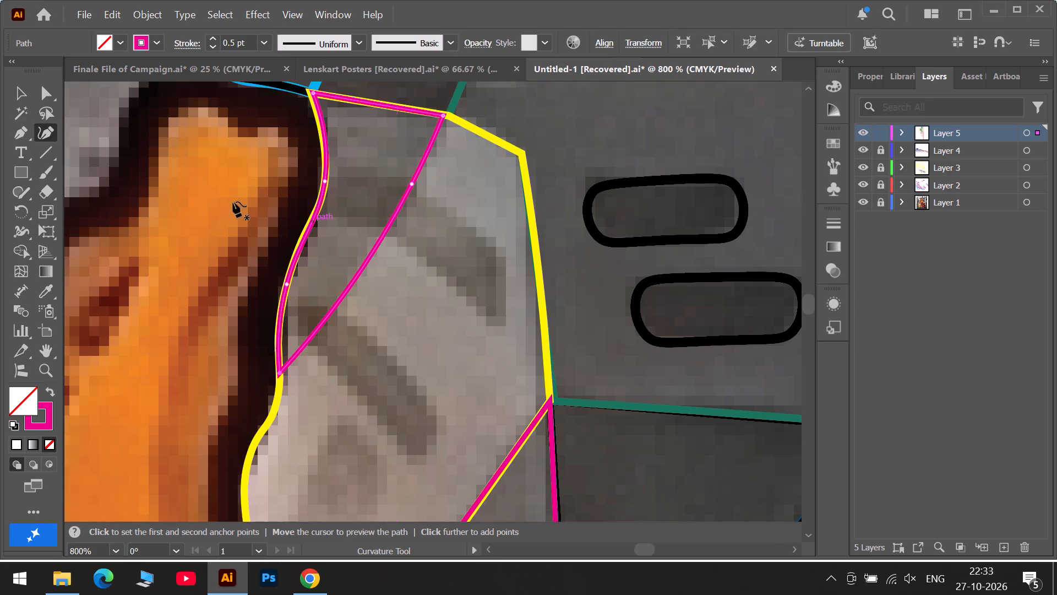
{"action": "left_click", "coordinate": [23, 93]}
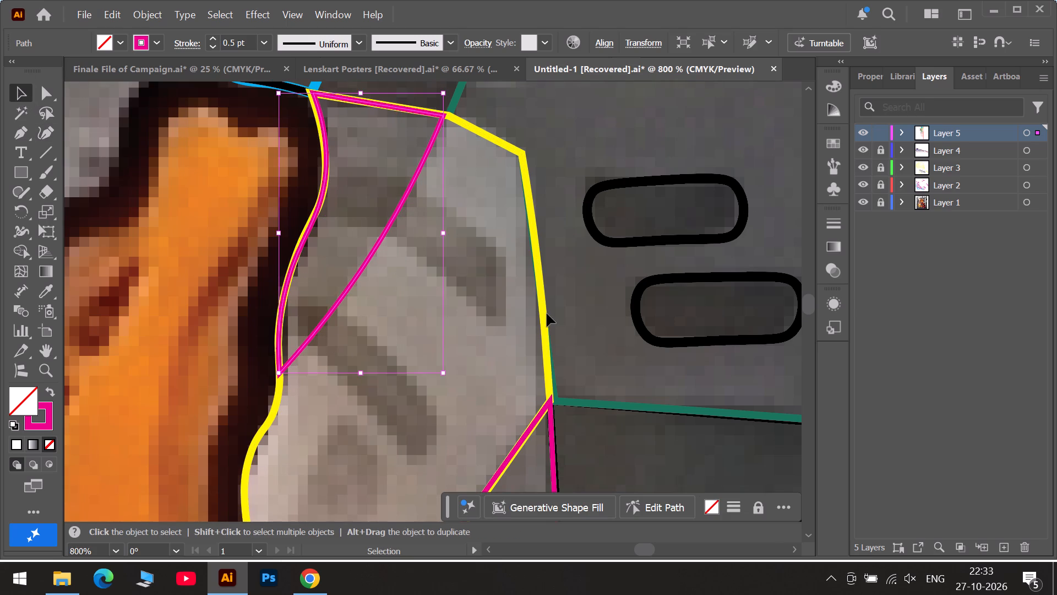
Trace a magenta curved path down the left edge of the dark vertical strip beneath the drumstick, fitting its middle anchor to the edge.
{"action": "scroll", "coordinate": [547, 313], "scroll_direction": "down", "scroll_amount": 5}
{"action": "scroll", "coordinate": [449, 320], "scroll_direction": "down", "scroll_amount": 4}
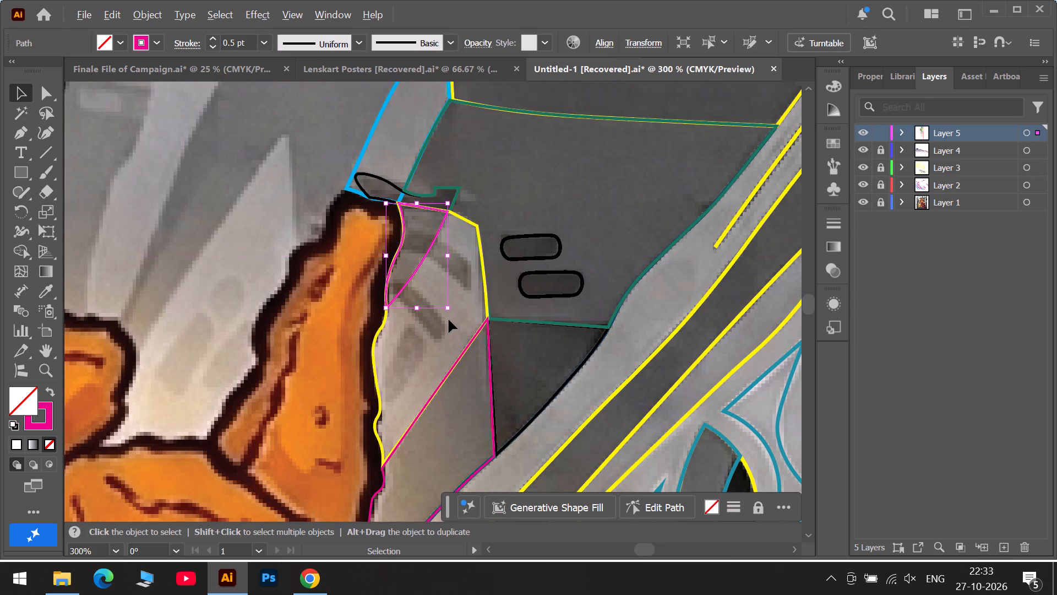
{"action": "scroll", "coordinate": [449, 320], "scroll_direction": "down", "scroll_amount": 2, "text": "alt"}
{"action": "scroll", "coordinate": [581, 332], "scroll_direction": "down", "scroll_amount": 16}
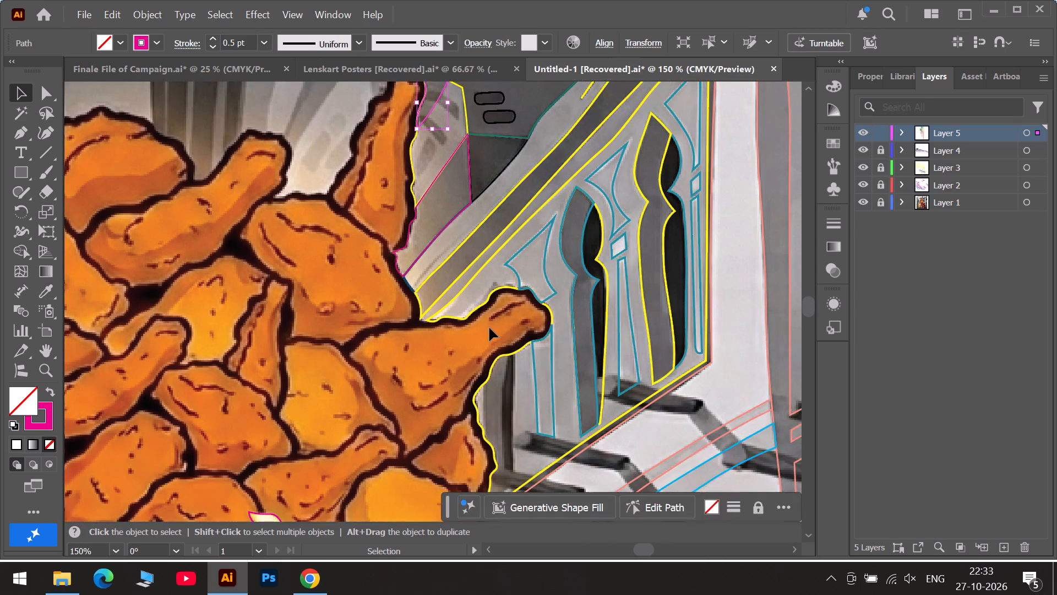
{"action": "scroll", "coordinate": [489, 328], "scroll_direction": "down", "scroll_amount": 9}
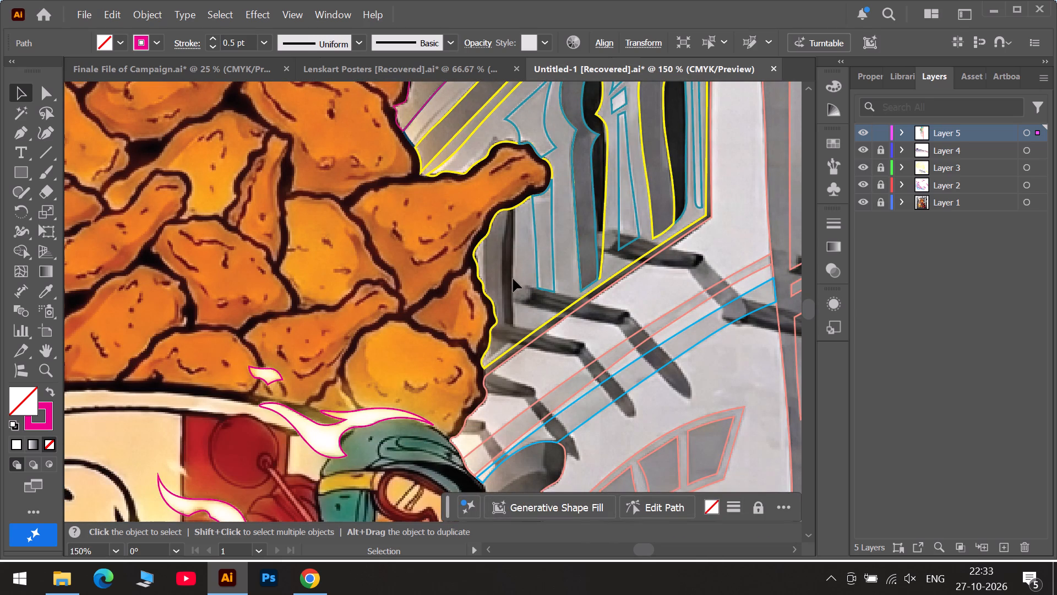
{"action": "scroll", "coordinate": [513, 279], "scroll_direction": "up", "scroll_amount": 2, "text": "alt"}
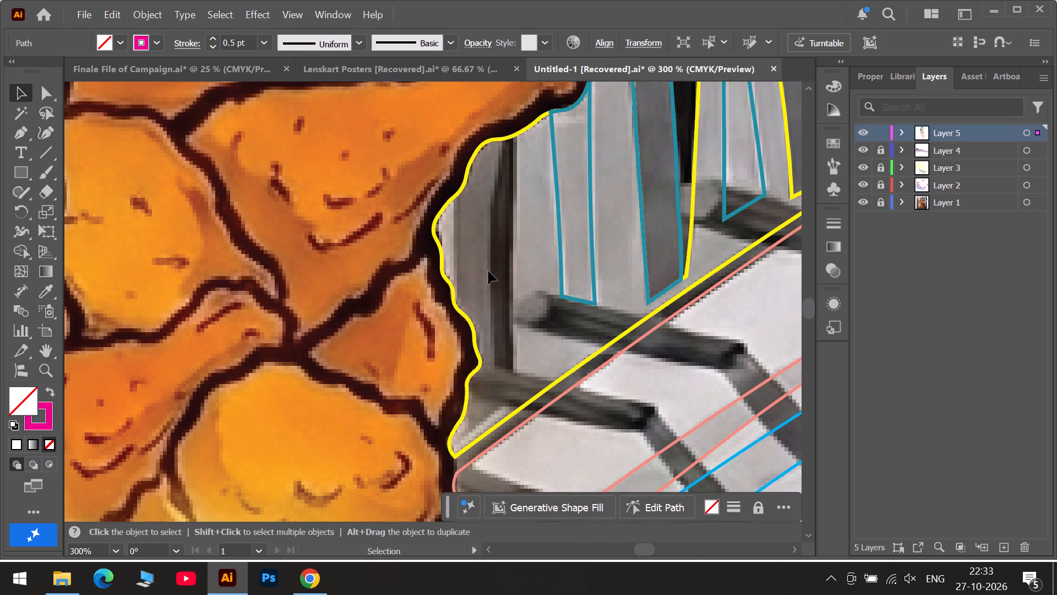
{"action": "scroll", "coordinate": [485, 270], "scroll_direction": "up", "scroll_amount": 1, "text": "alt"}
{"action": "scroll", "coordinate": [485, 270], "scroll_direction": "up", "scroll_amount": 8}
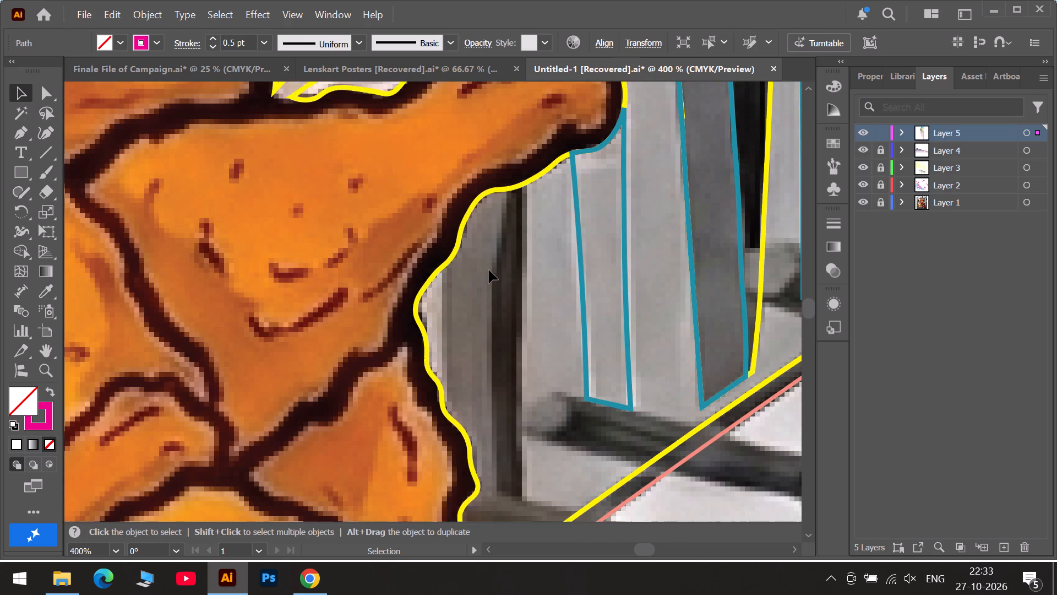
{"action": "scroll", "coordinate": [489, 270], "scroll_direction": "up", "scroll_amount": 4}
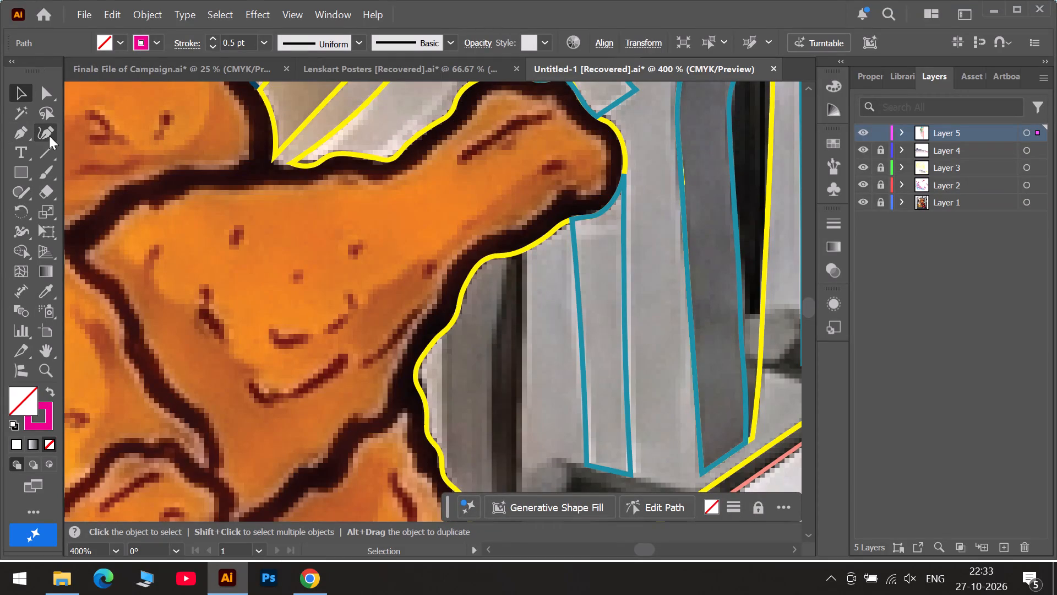
{"action": "left_click", "coordinate": [49, 133]}
{"action": "scroll", "coordinate": [519, 313], "scroll_direction": "up", "scroll_amount": 3, "text": "alt"}
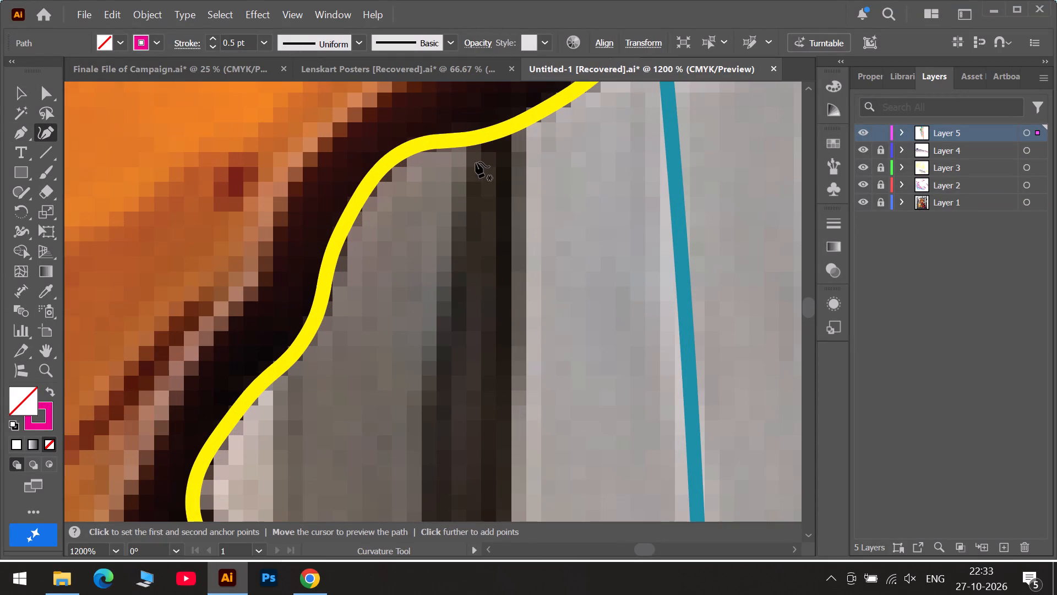
{"action": "left_click", "coordinate": [476, 161]}
{"action": "scroll", "coordinate": [464, 215], "scroll_direction": "down", "scroll_amount": 2, "text": "alt"}
{"action": "left_click", "coordinate": [451, 315]}
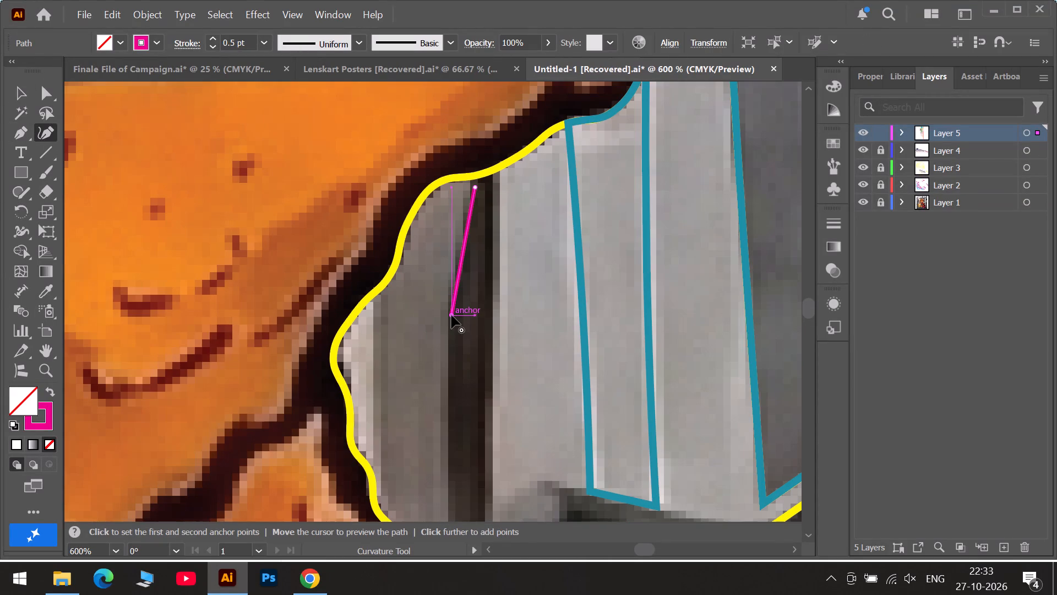
{"action": "scroll", "coordinate": [451, 315], "scroll_direction": "down", "scroll_amount": 13}
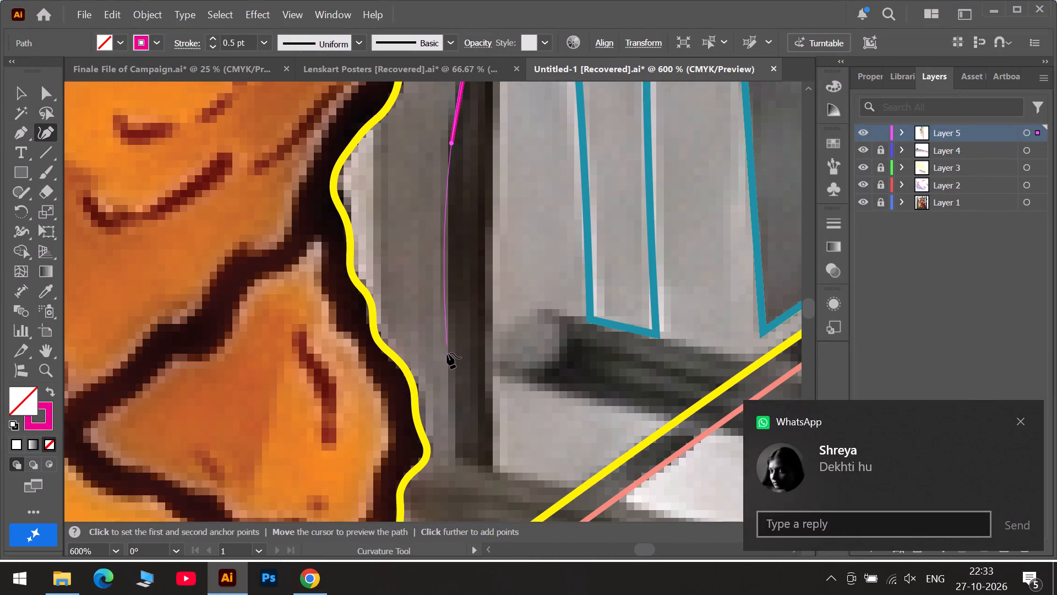
{"action": "scroll", "coordinate": [447, 357], "scroll_direction": "down", "scroll_amount": 6}
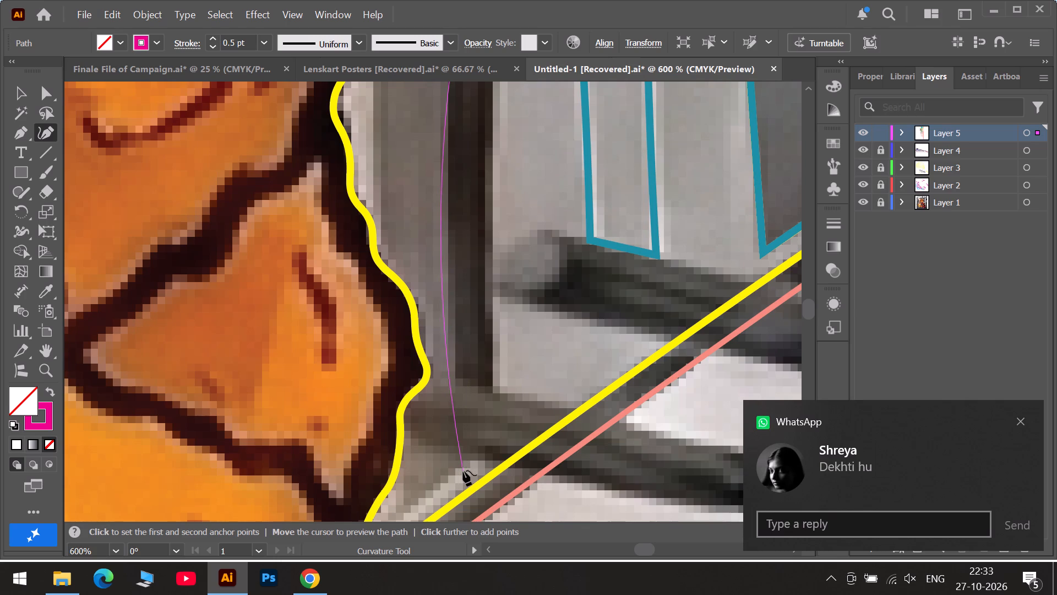
{"action": "double_click", "coordinate": [461, 461]}
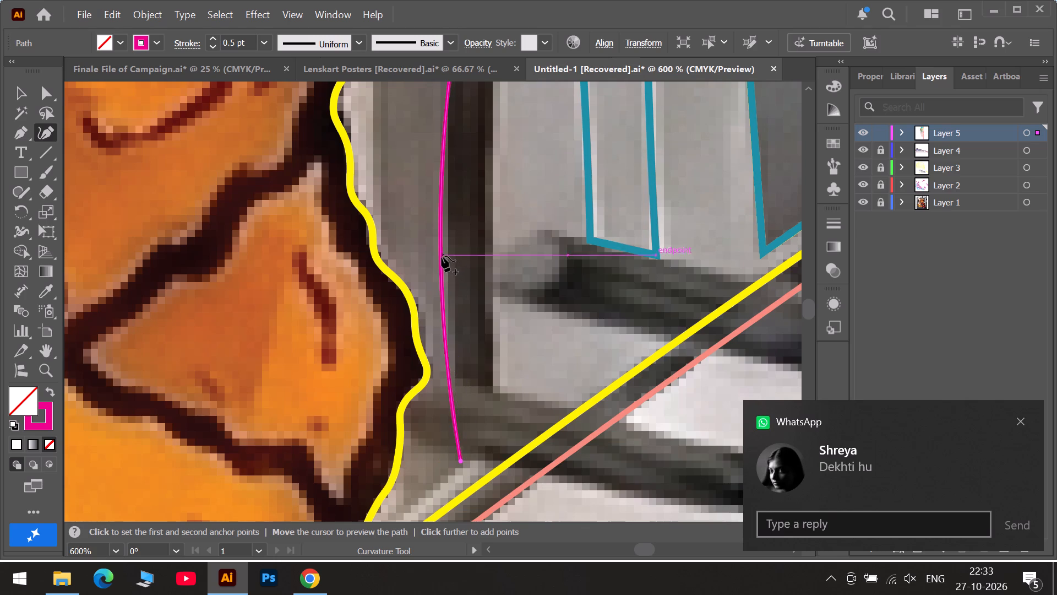
{"action": "left_click_drag", "start_coordinate": [442, 256], "coordinate": [449, 261]}
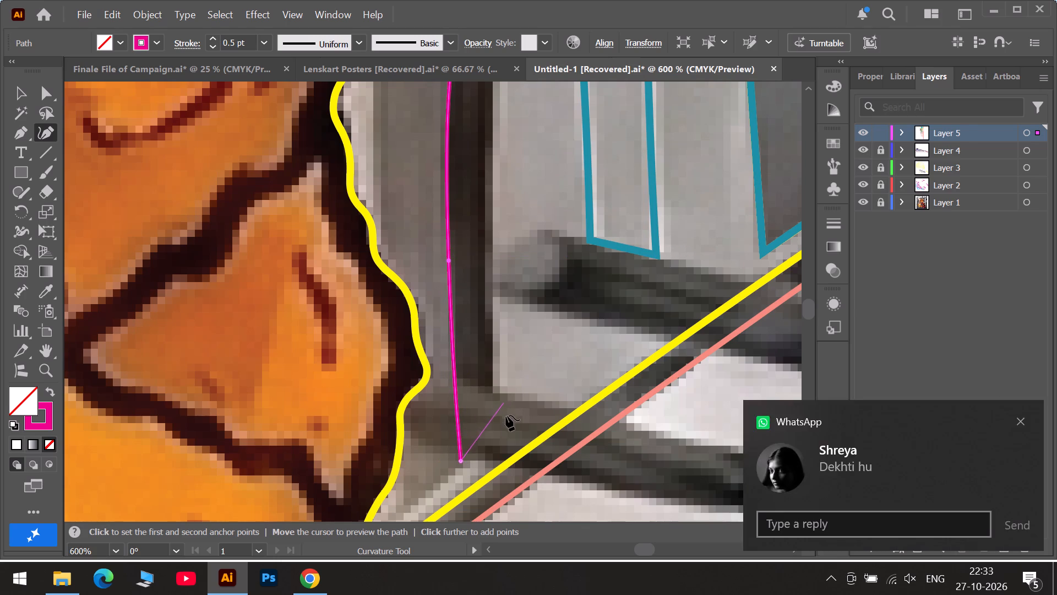
Complete the dark strip's magenta outline across its lower end and up its straight right edge, closing it at the top starting anchor.
{"action": "double_click", "coordinate": [493, 441]}
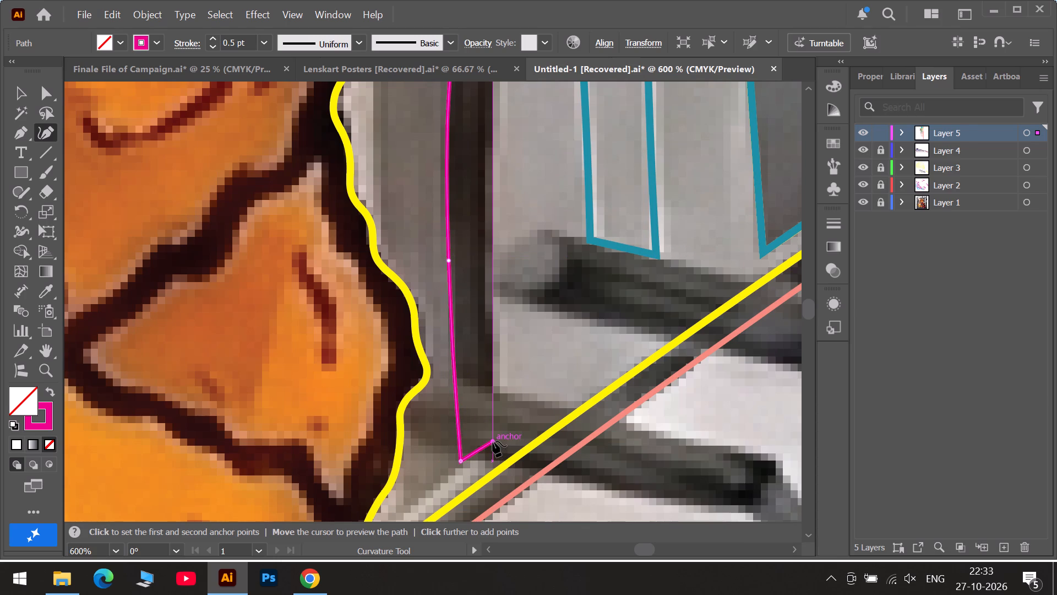
{"action": "scroll", "coordinate": [505, 223], "scroll_direction": "up", "scroll_amount": 6}
{"action": "scroll", "coordinate": [495, 160], "scroll_direction": "up", "scroll_amount": 6}
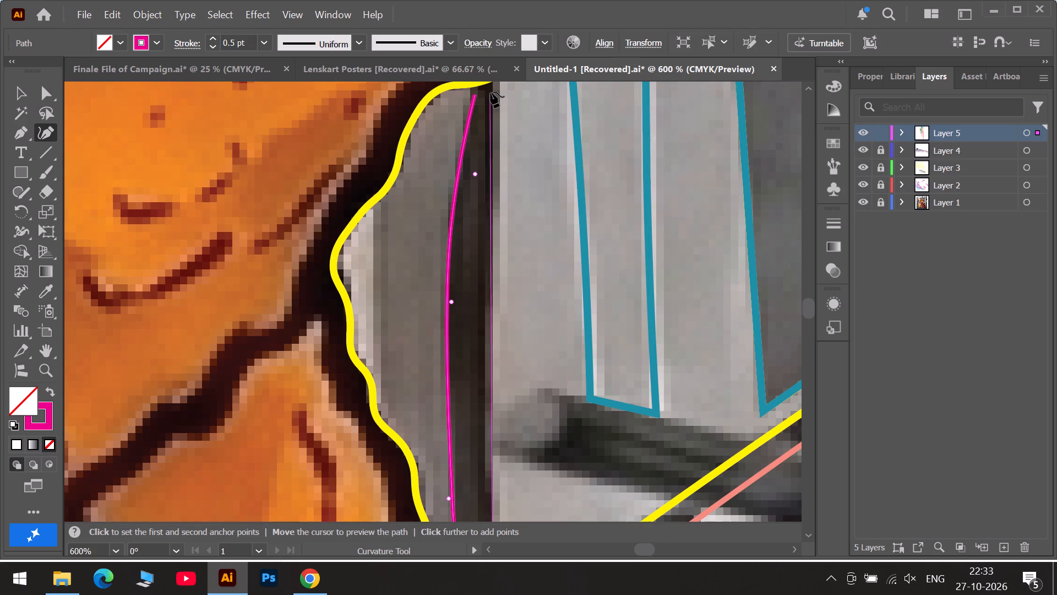
{"action": "triple_click", "coordinate": [491, 86]}
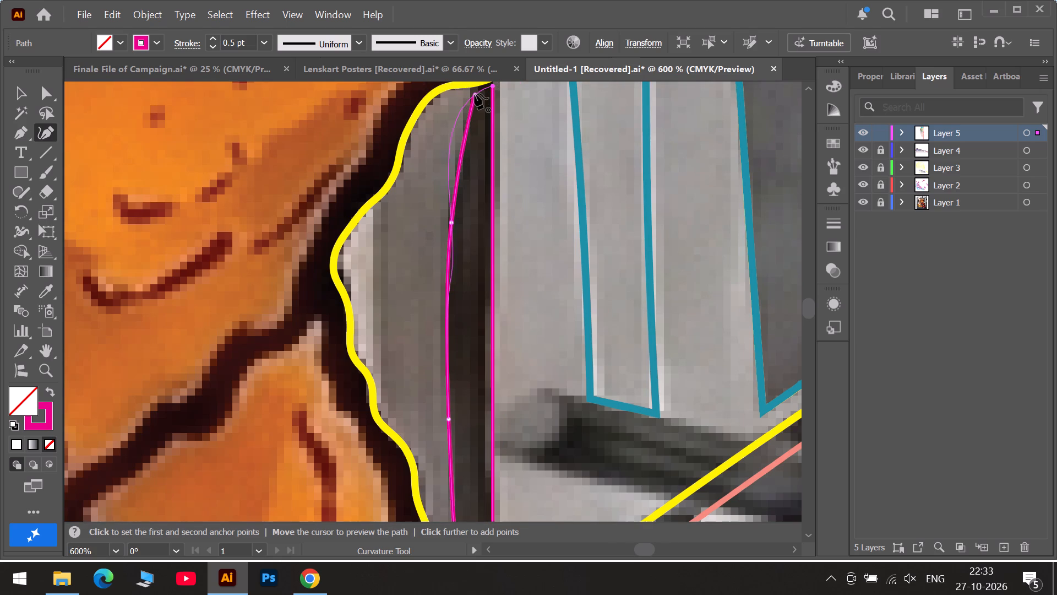
{"action": "double_click", "coordinate": [475, 93]}
{"action": "scroll", "coordinate": [477, 93], "scroll_direction": "up", "scroll_amount": 5}
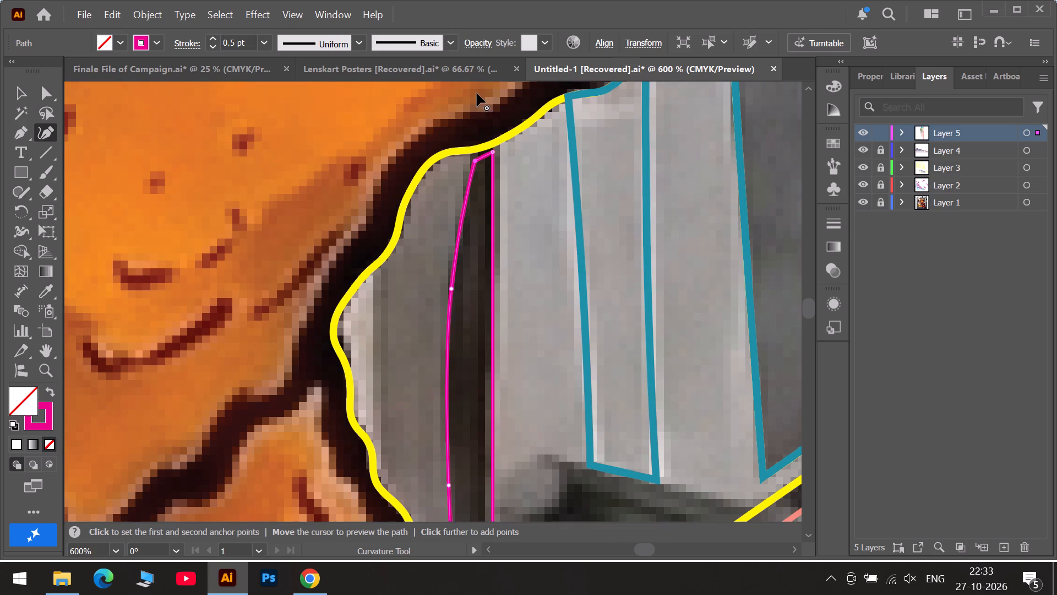
Move the two top corners of the dark vertical strip's magenta outline up onto the yellow outline.
{"action": "scroll", "coordinate": [492, 153], "scroll_direction": "up", "scroll_amount": 2, "text": "alt"}
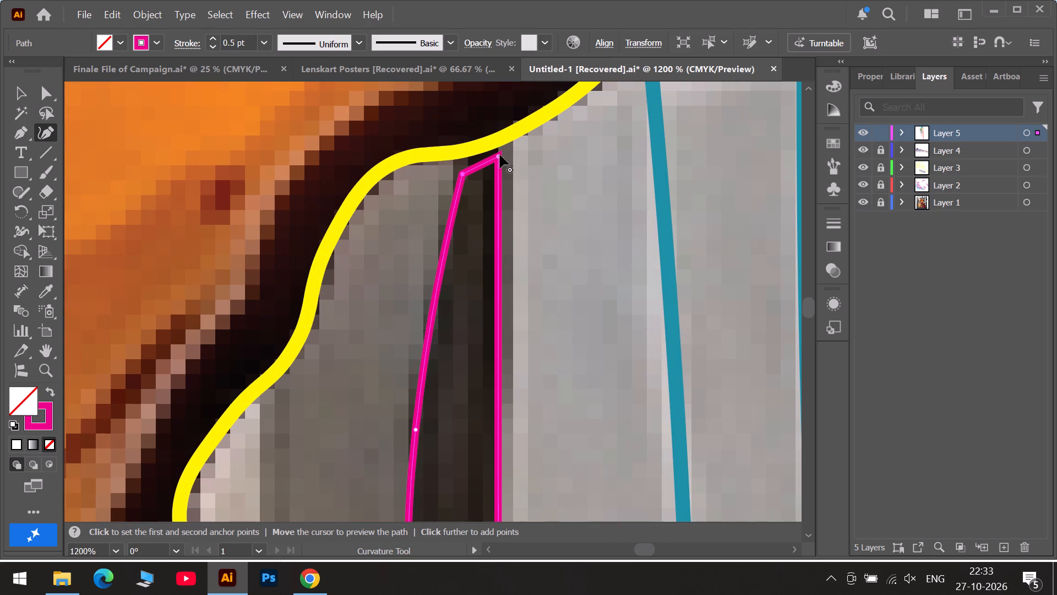
{"action": "left_click_drag", "start_coordinate": [497, 156], "coordinate": [501, 140]}
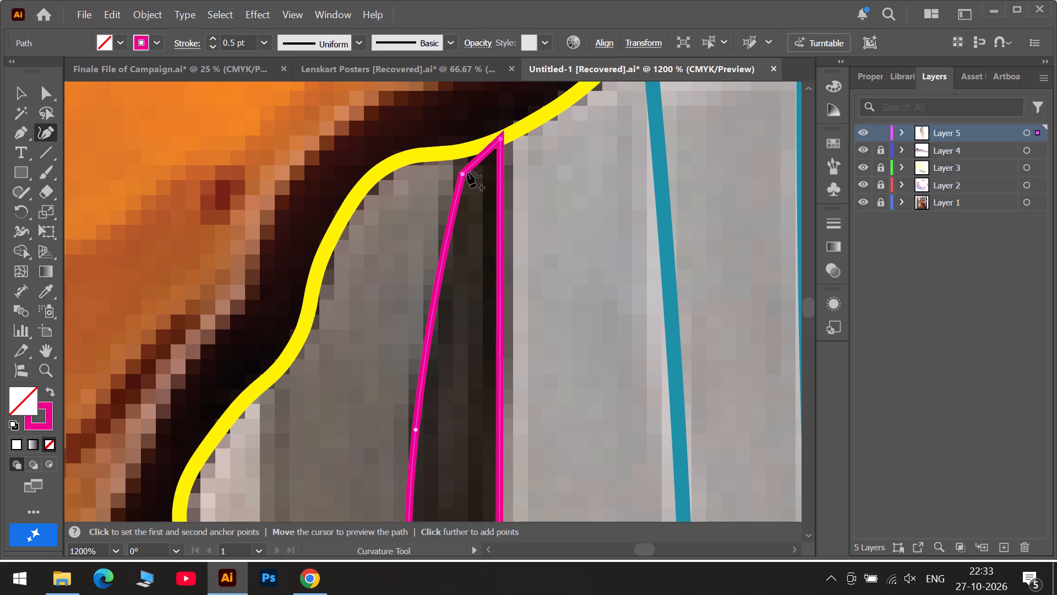
{"action": "left_click_drag", "start_coordinate": [461, 175], "coordinate": [468, 152]}
Examine the traced outlines around the arches, diagonal bands and dark strip for shading that still needs a path.
{"action": "scroll", "coordinate": [475, 172], "scroll_direction": "down", "scroll_amount": 3, "text": "alt"}
{"action": "scroll", "coordinate": [464, 254], "scroll_direction": "down", "scroll_amount": 10}
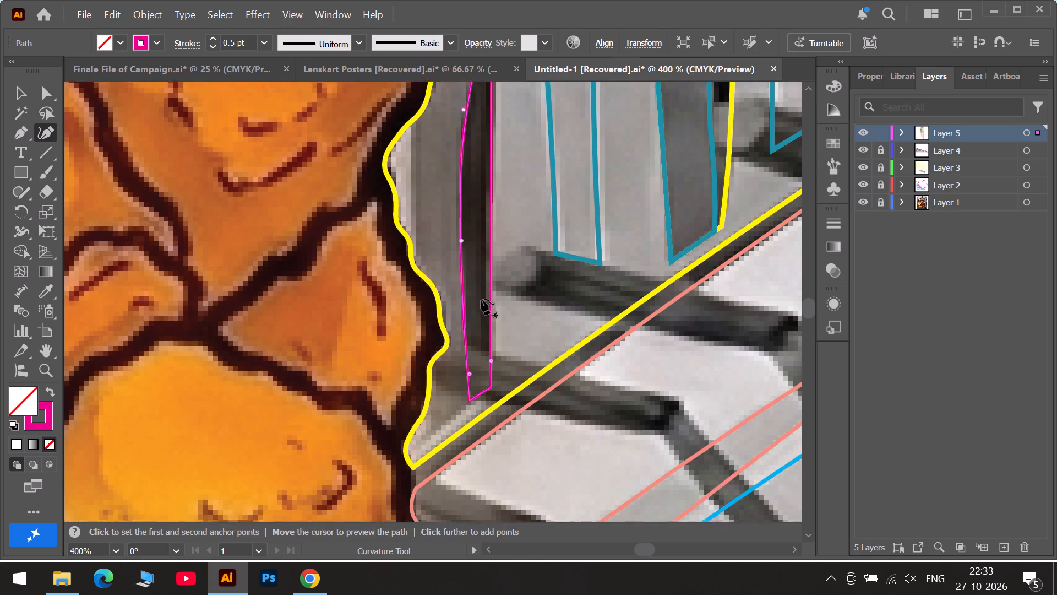
{"action": "scroll", "coordinate": [481, 299], "scroll_direction": "down", "scroll_amount": 2}
{"action": "scroll", "coordinate": [445, 349], "scroll_direction": "down", "scroll_amount": 2}
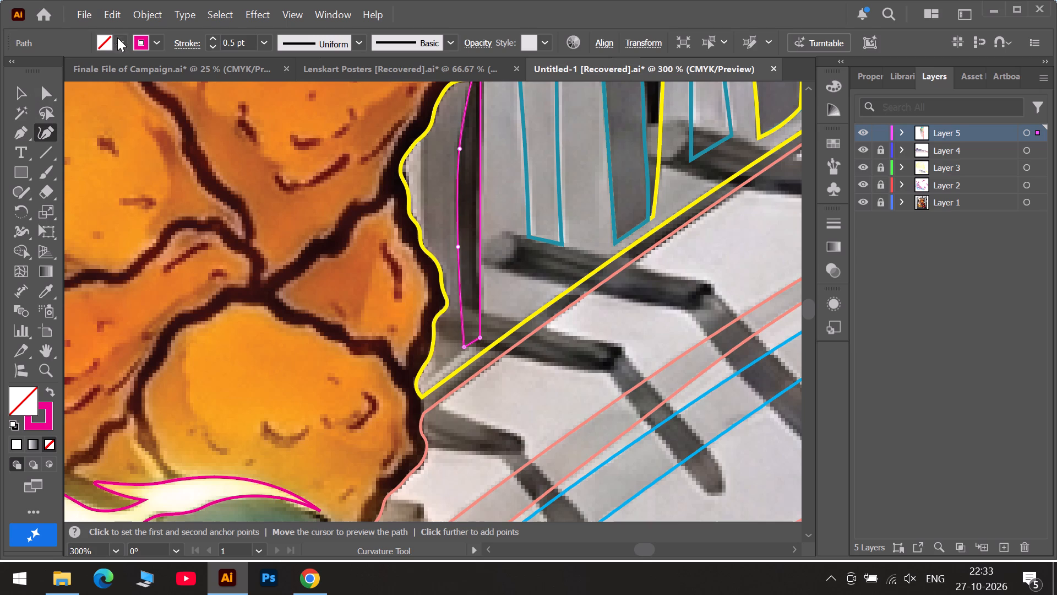
{"action": "scroll", "coordinate": [431, 165], "scroll_direction": "down", "scroll_amount": 1, "text": "alt"}
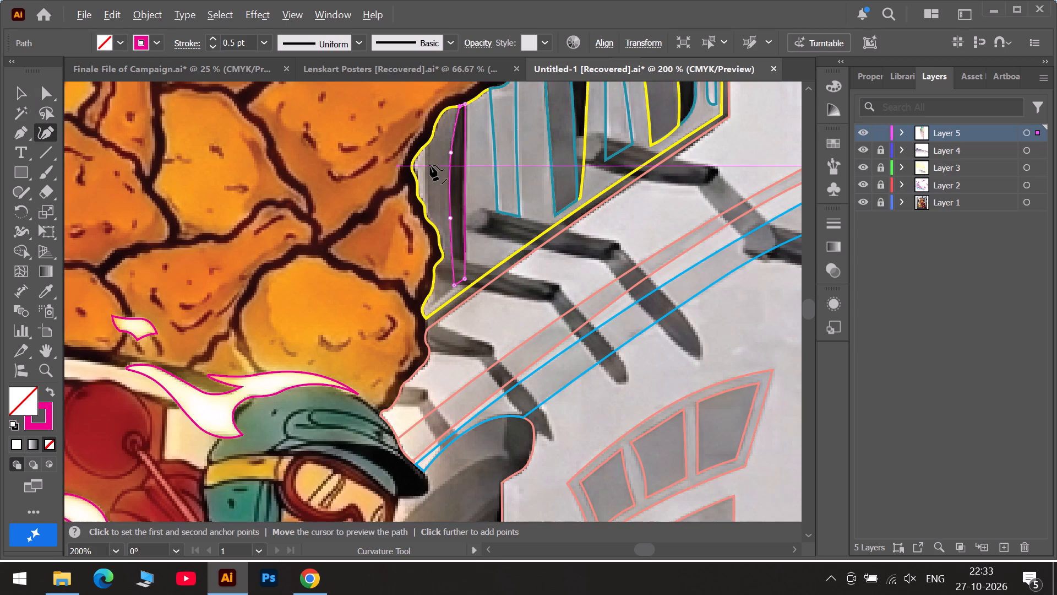
{"action": "scroll", "coordinate": [434, 217], "scroll_direction": "down", "scroll_amount": 5}
{"action": "scroll", "coordinate": [437, 217], "scroll_direction": "up", "scroll_amount": 13}
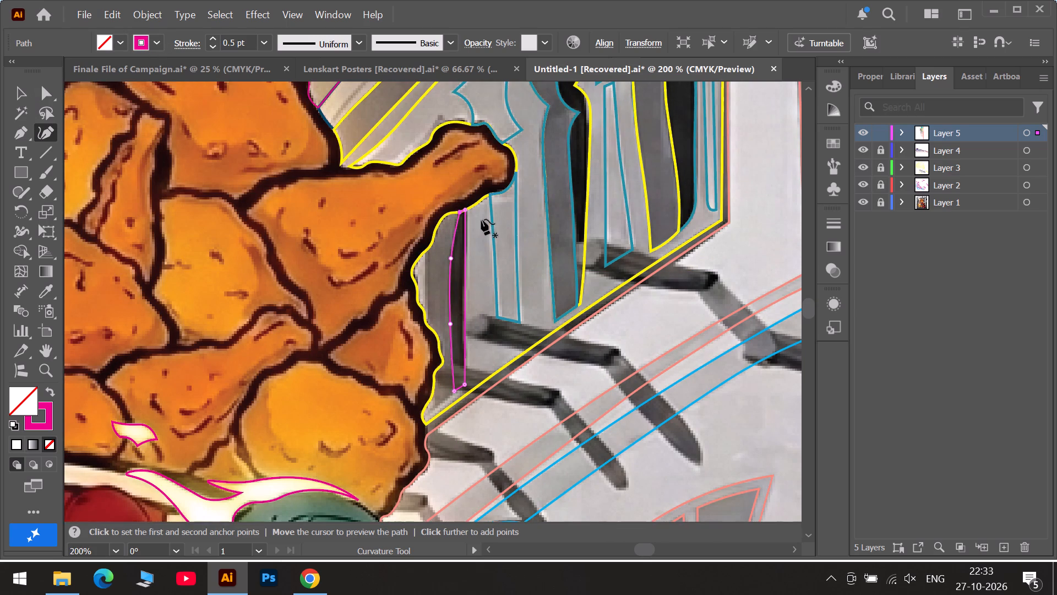
{"action": "scroll", "coordinate": [497, 219], "scroll_direction": "up", "scroll_amount": 6}
{"action": "scroll", "coordinate": [570, 223], "scroll_direction": "up", "scroll_amount": 10}
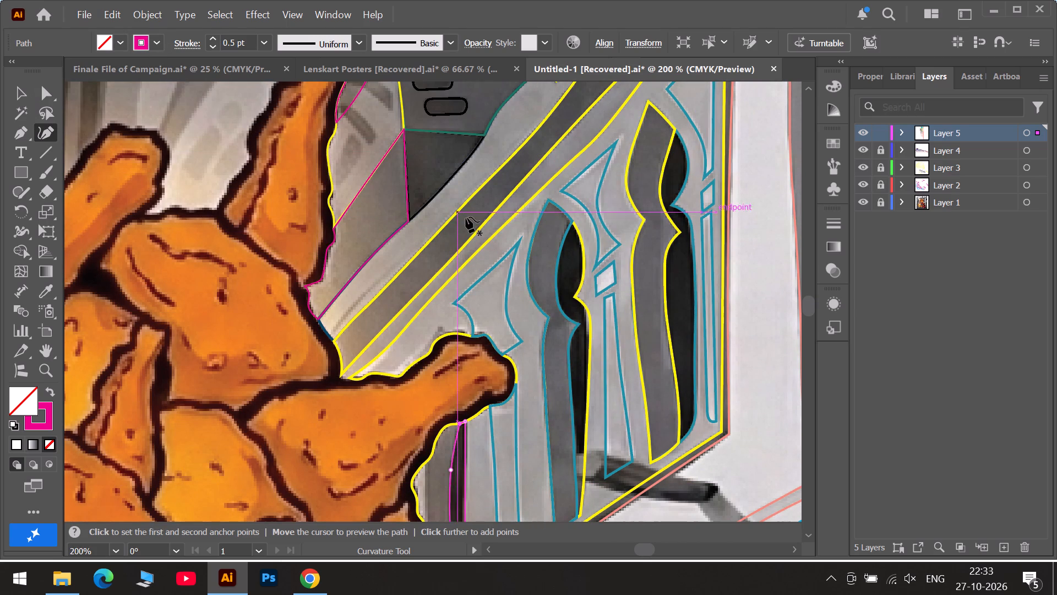
{"action": "scroll", "coordinate": [473, 218], "scroll_direction": "down", "scroll_amount": 6}
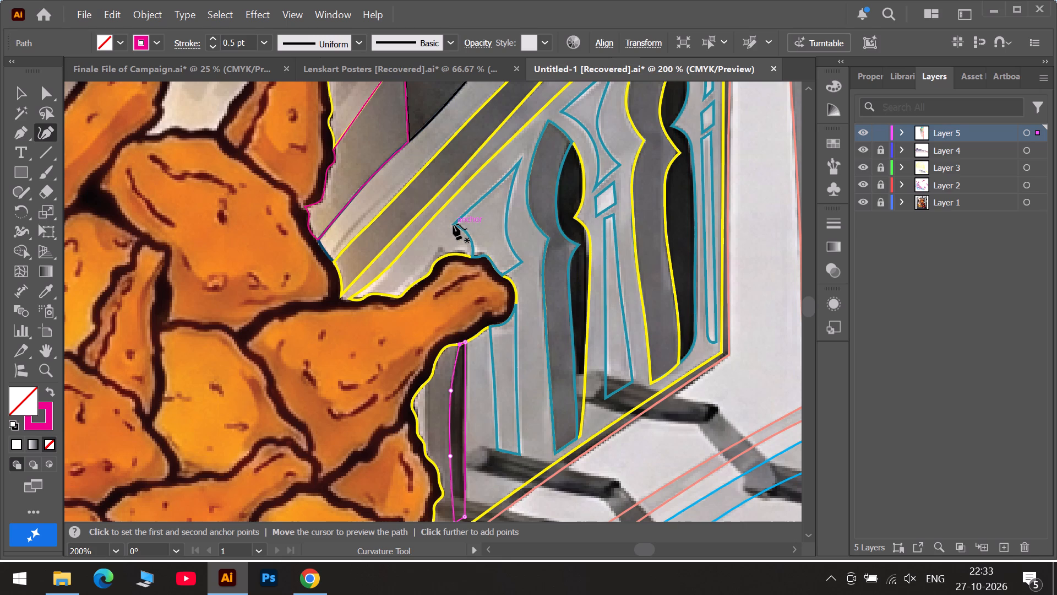
{"action": "scroll", "coordinate": [518, 276], "scroll_direction": "down", "scroll_amount": 2}
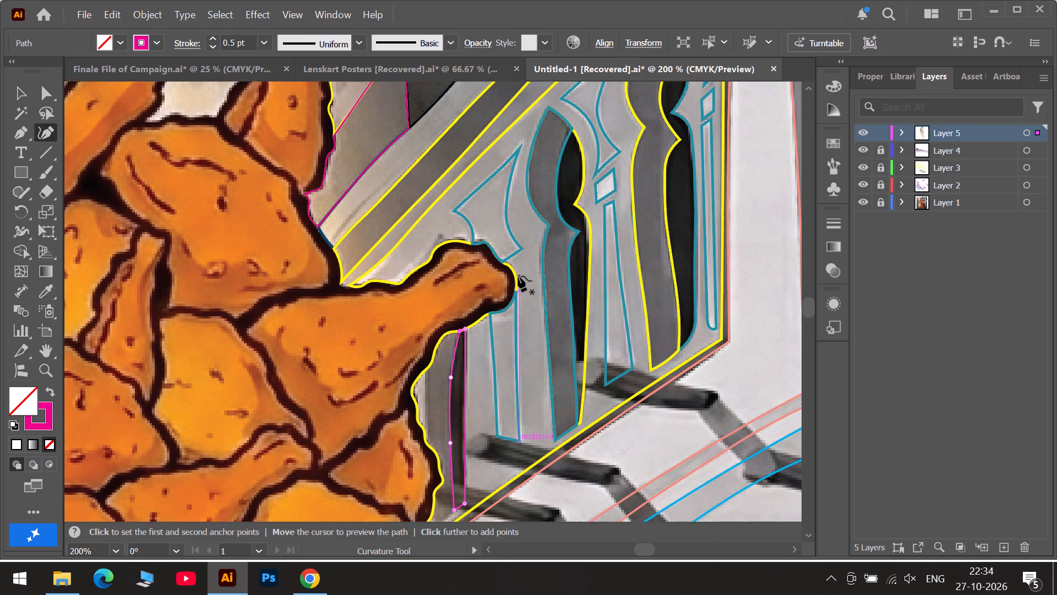
{"action": "scroll", "coordinate": [518, 276], "scroll_direction": "down", "scroll_amount": 5}
{"action": "scroll", "coordinate": [455, 312], "scroll_direction": "up", "scroll_amount": 5}
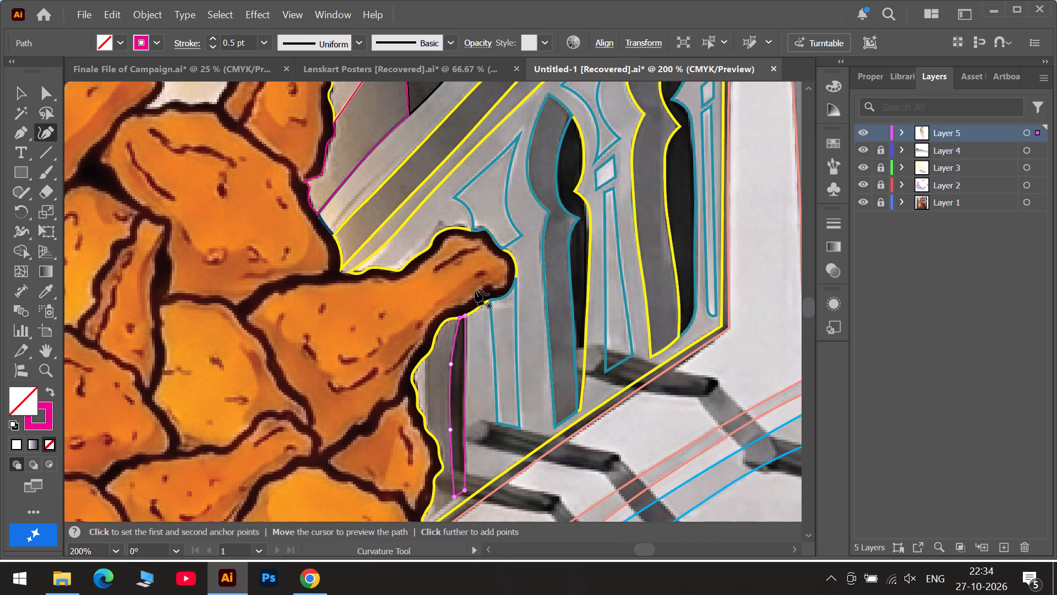
{"action": "scroll", "coordinate": [481, 289], "scroll_direction": "up", "scroll_amount": 6}
{"action": "scroll", "coordinate": [550, 277], "scroll_direction": "up", "scroll_amount": 10}
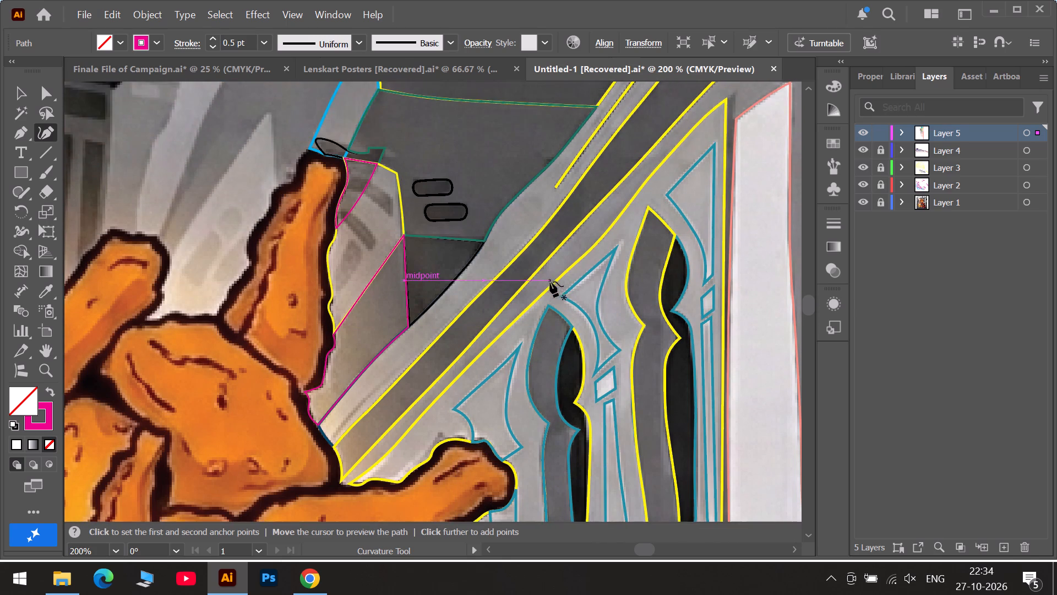
{"action": "scroll", "coordinate": [541, 290], "scroll_direction": "down", "scroll_amount": 14}
{"action": "scroll", "coordinate": [471, 327], "scroll_direction": "down", "scroll_amount": 6}
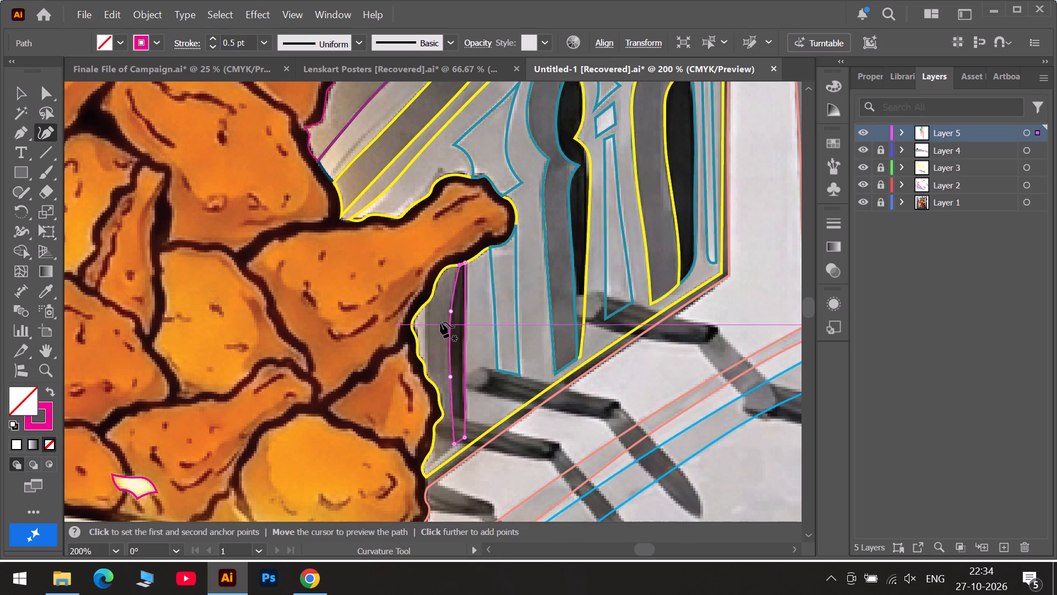
{"action": "scroll", "coordinate": [435, 338], "scroll_direction": "down", "scroll_amount": 5}
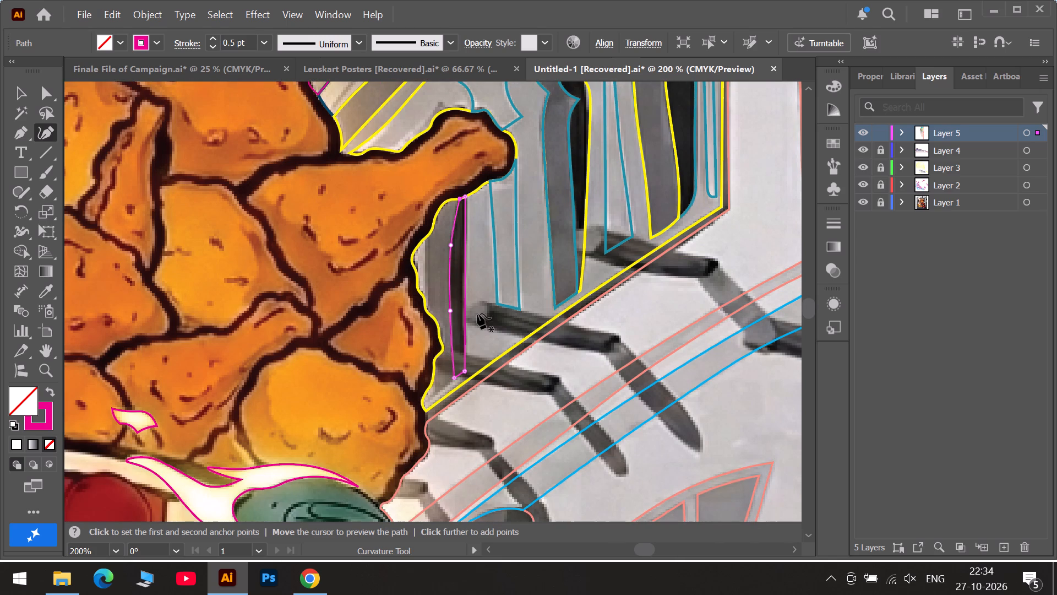
Start a path down the grey strip's edge beside the yellow outline and set its stroke to green C=90 M=30 Y=95 K=30.
{"action": "scroll", "coordinate": [472, 311], "scroll_direction": "up", "scroll_amount": 3, "text": "alt"}
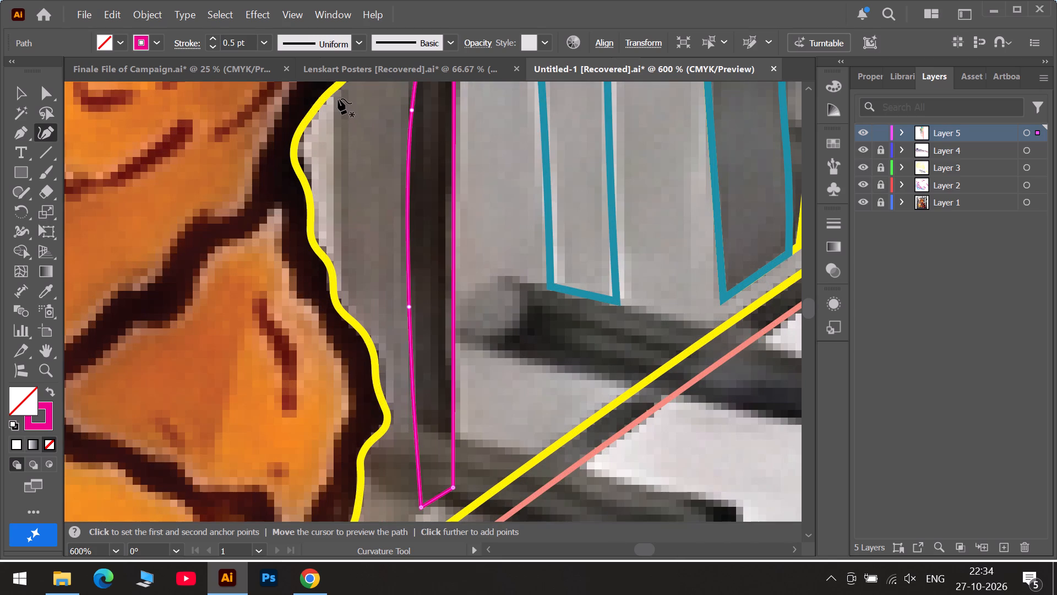
{"action": "left_click", "coordinate": [338, 99]}
{"action": "left_click", "coordinate": [336, 192]}
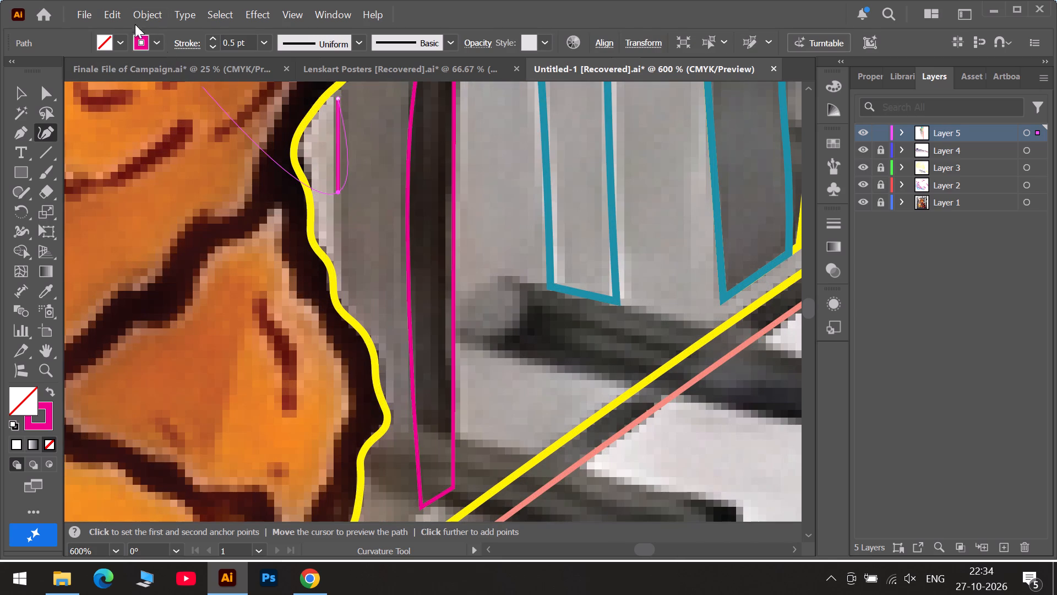
{"action": "left_click", "coordinate": [154, 43]}
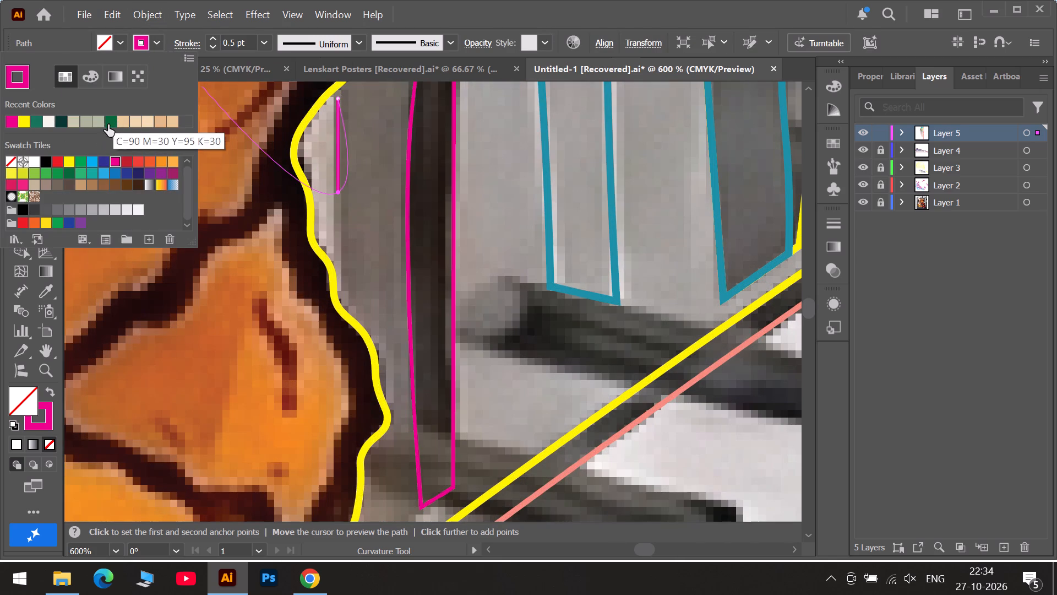
{"action": "left_click", "coordinate": [108, 125]}
Continue the green path down the grey strip's edge, following the yellow outline's curve around its bulge beside the orange shape.
{"action": "left_click", "coordinate": [336, 262]}
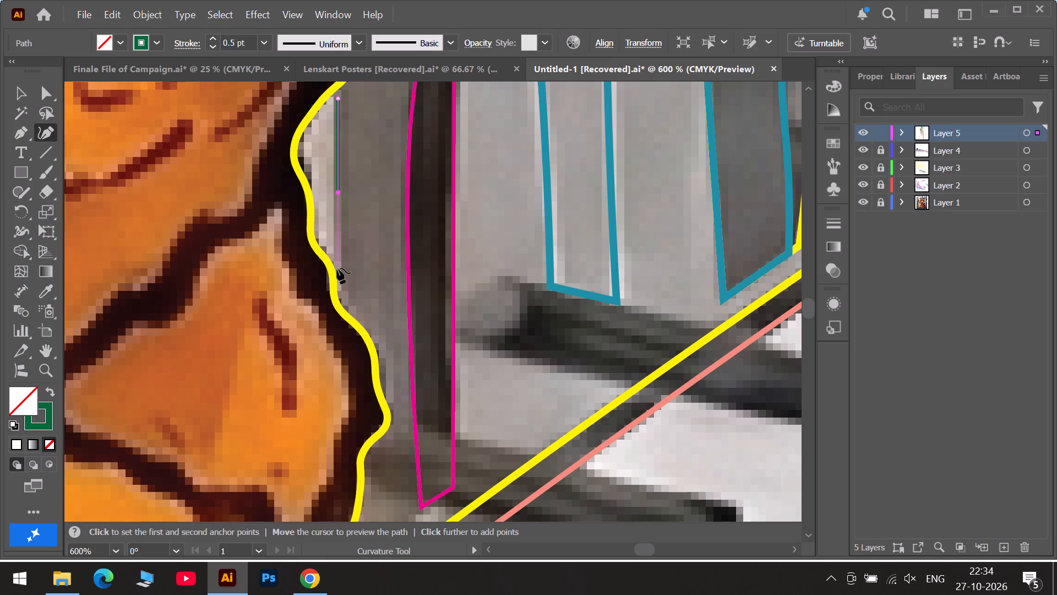
{"action": "left_click", "coordinate": [339, 263]}
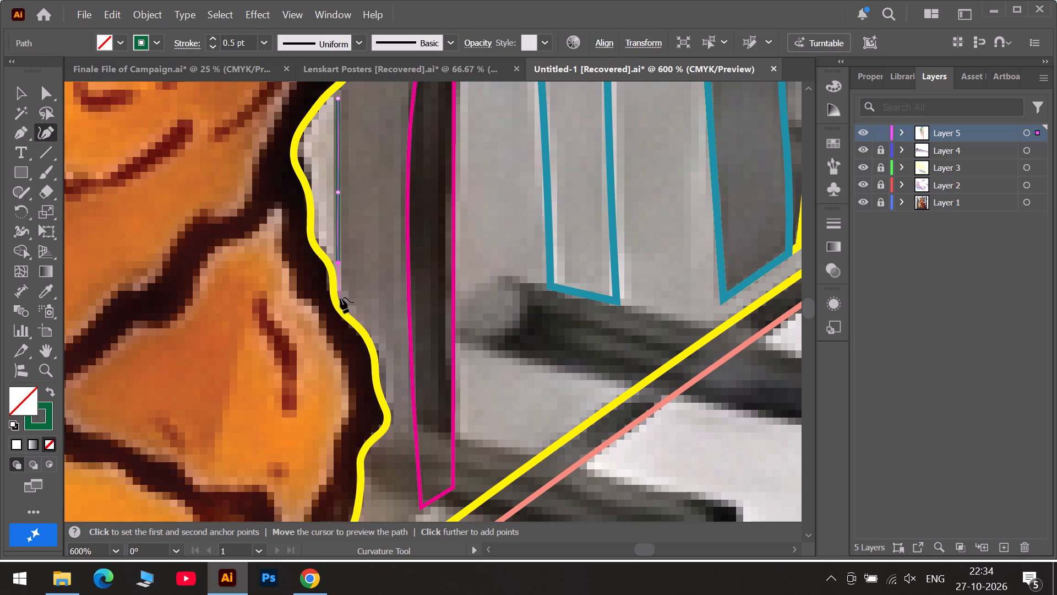
{"action": "left_click", "coordinate": [340, 297]}
{"action": "double_click", "coordinate": [340, 297]}
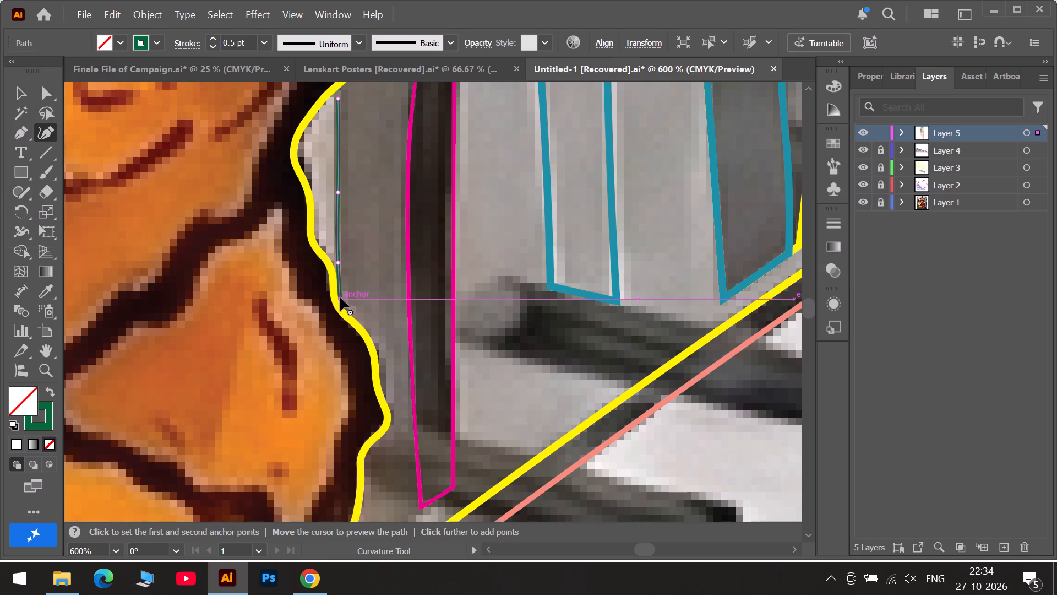
{"action": "left_click", "coordinate": [358, 317]}
{"action": "scroll", "coordinate": [362, 319], "scroll_direction": "down", "scroll_amount": 6}
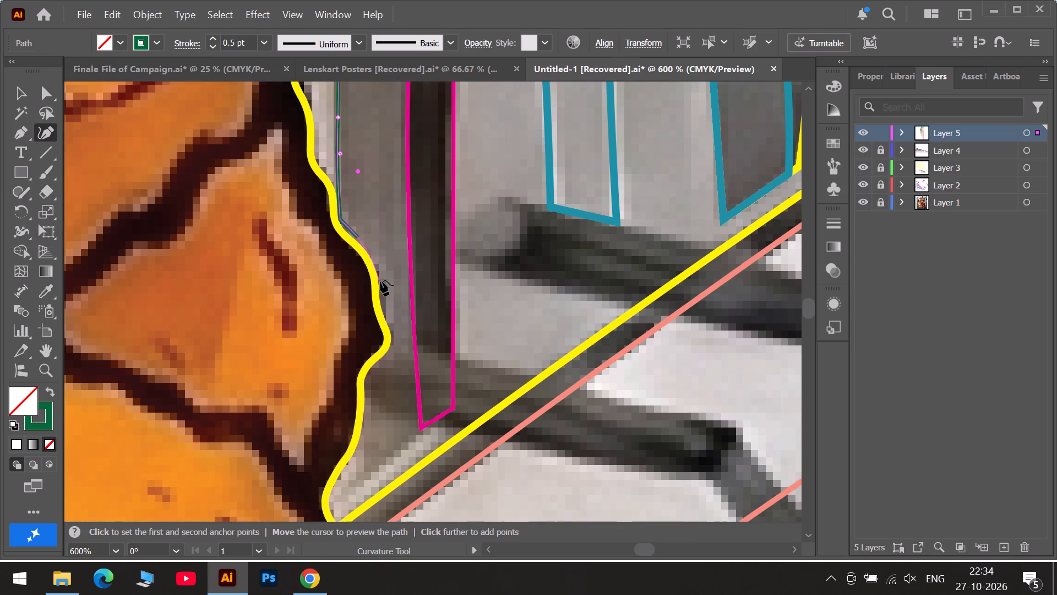
{"action": "left_click", "coordinate": [380, 278]}
{"action": "scroll", "coordinate": [380, 283], "scroll_direction": "down", "scroll_amount": 4}
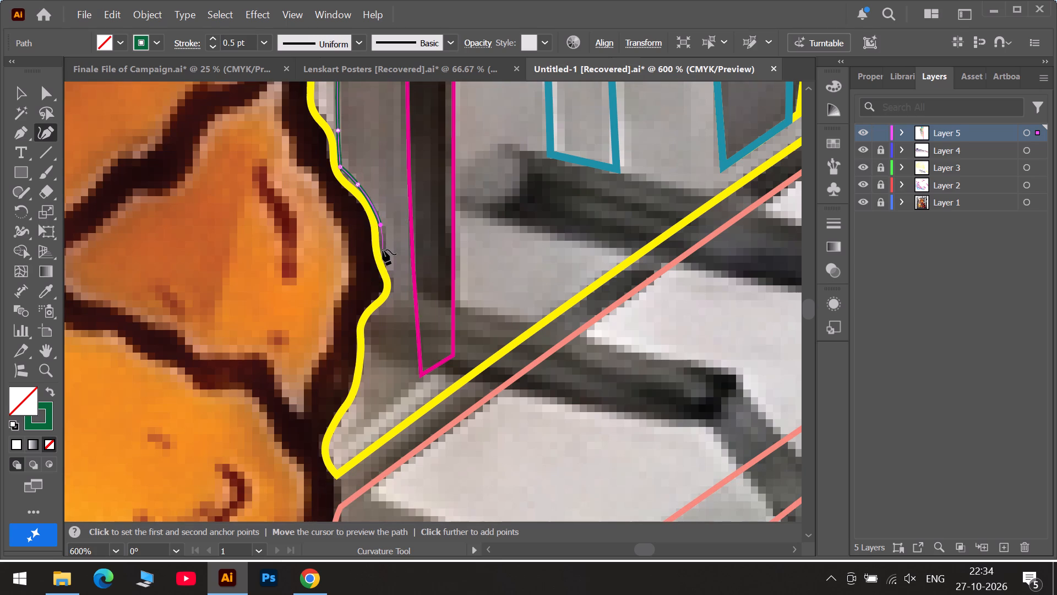
{"action": "left_click", "coordinate": [384, 249]}
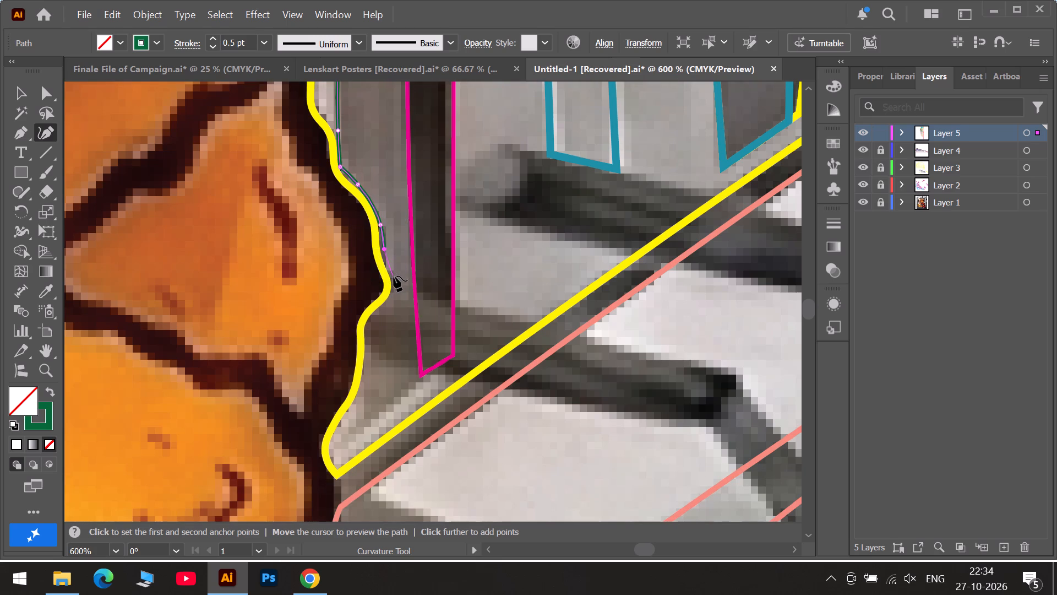
{"action": "left_click", "coordinate": [394, 276]}
{"action": "left_click", "coordinate": [389, 302]}
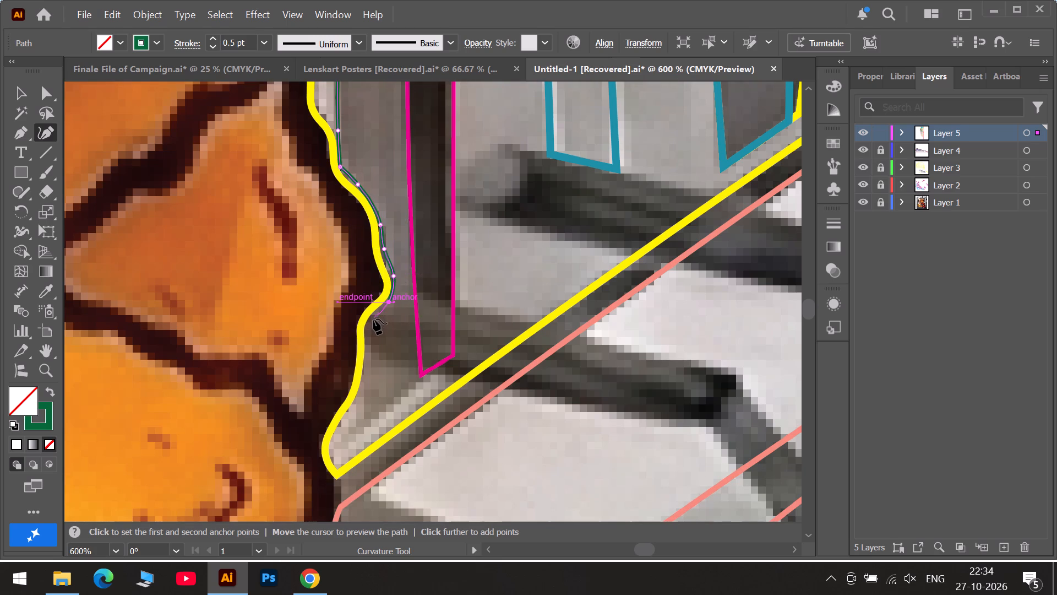
{"action": "left_click", "coordinate": [373, 319]}
Extend the green path down to a corner point at the grey strip's lower end, beside the pale diagonal streak.
{"action": "scroll", "coordinate": [370, 323], "scroll_direction": "down", "scroll_amount": 6}
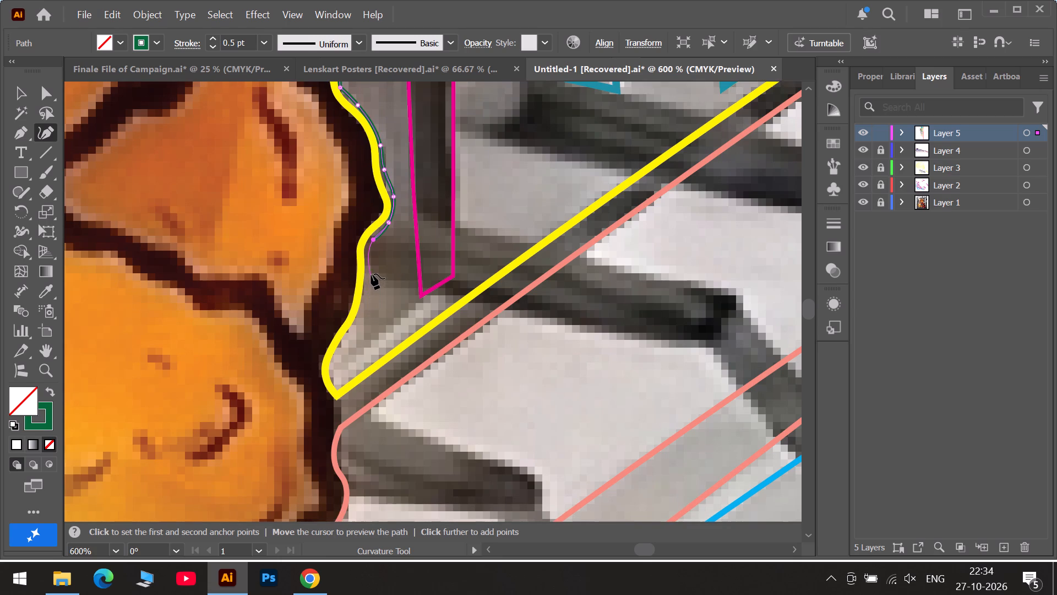
{"action": "double_click", "coordinate": [368, 262]}
{"action": "left_click_drag", "start_coordinate": [368, 262], "coordinate": [361, 318]}
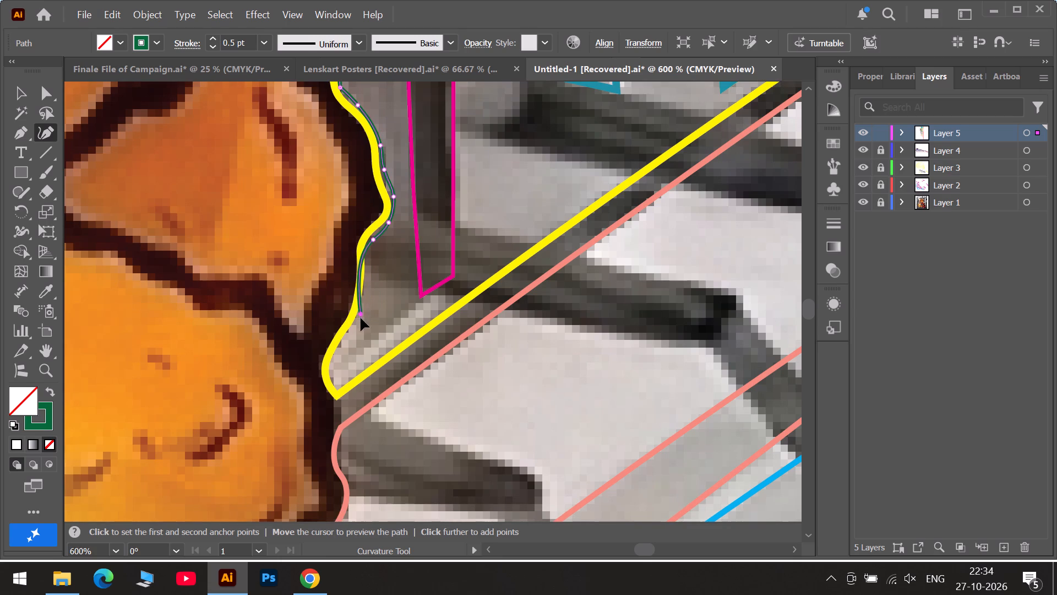
{"action": "left_click_drag", "start_coordinate": [361, 318], "coordinate": [364, 342]}
{"action": "double_click", "coordinate": [365, 343]}
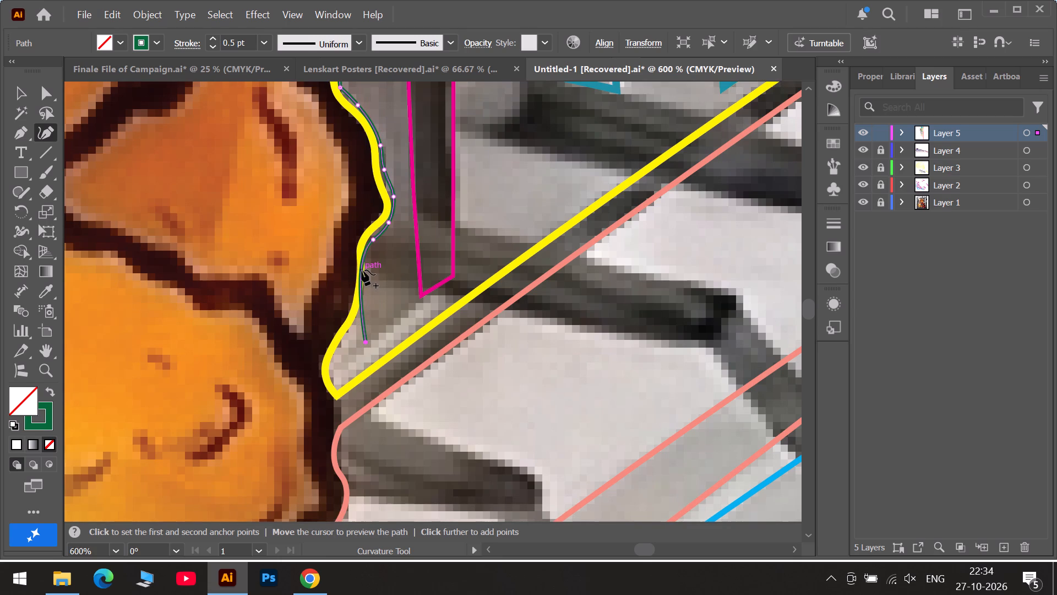
Fit the green path's lower curve to the yellow outline by adding and moving anchors and deleting the extra anchor at the bulge.
{"action": "left_click", "coordinate": [360, 272]}
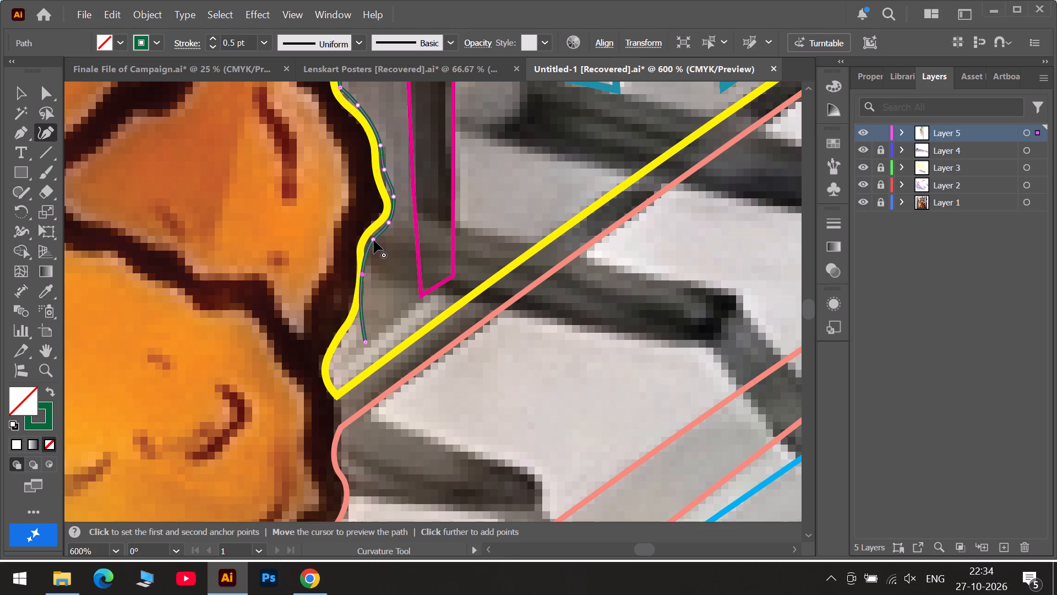
{"action": "left_click_drag", "start_coordinate": [374, 239], "coordinate": [362, 240]}
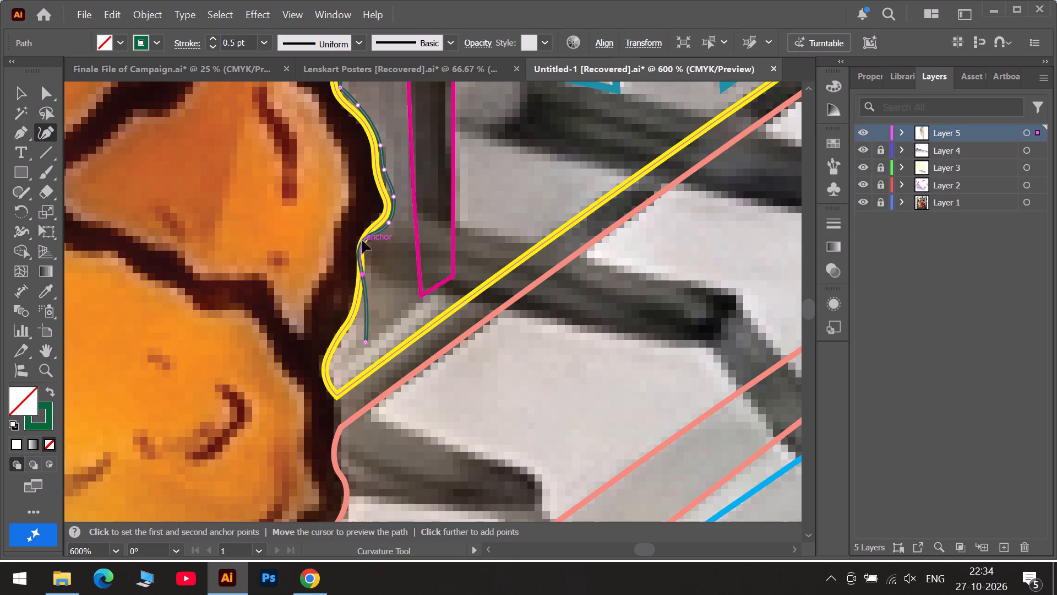
{"action": "left_click_drag", "start_coordinate": [362, 240], "coordinate": [366, 235]}
{"action": "left_click_drag", "start_coordinate": [388, 222], "coordinate": [385, 213]}
{"action": "left_click", "coordinate": [394, 197]}
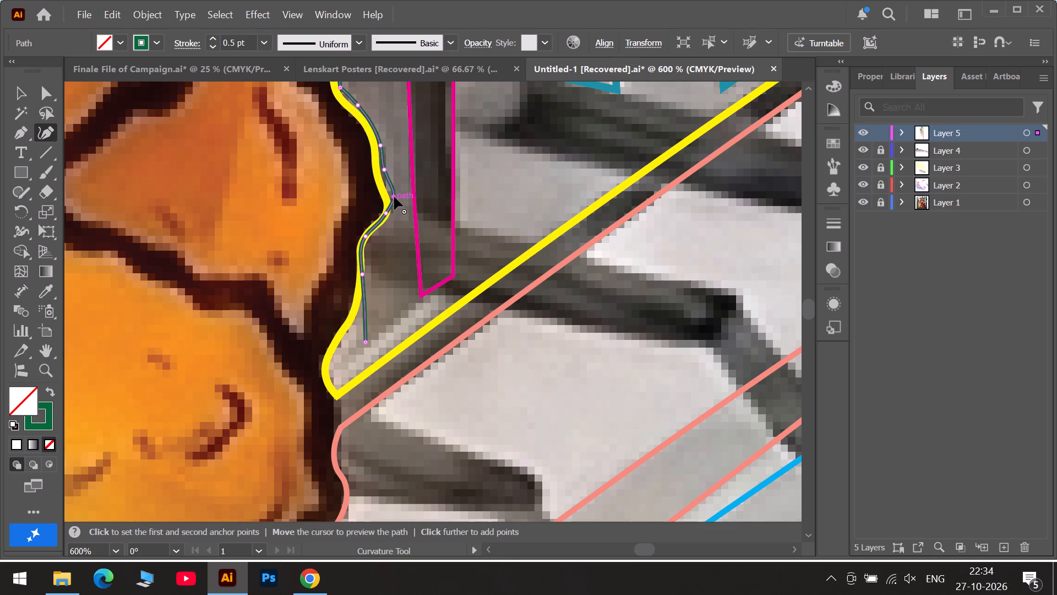
{"action": "key", "text": "Delete"}
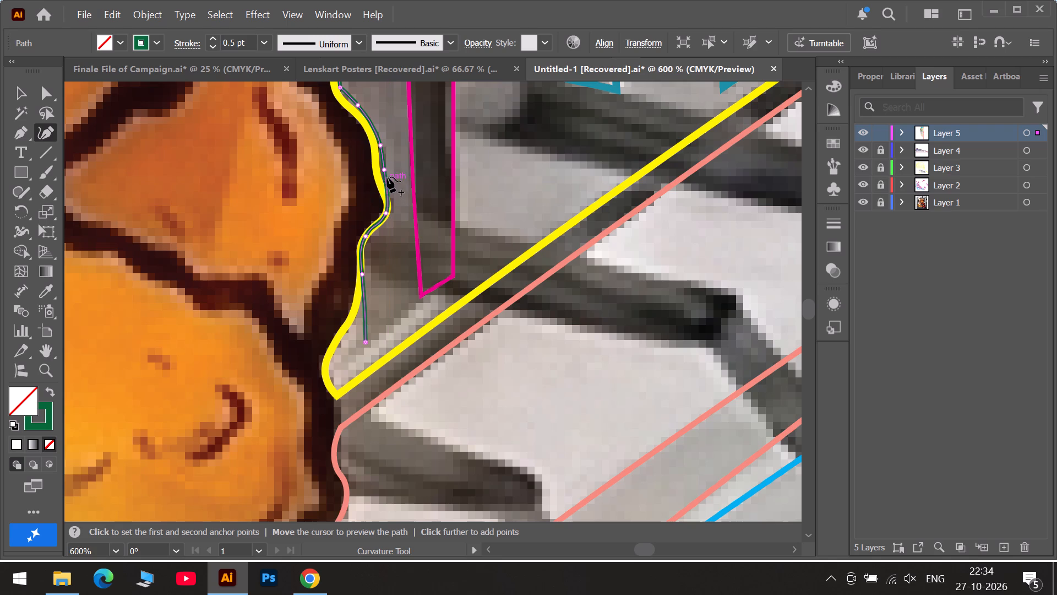
{"action": "left_click_drag", "start_coordinate": [384, 170], "coordinate": [383, 190]}
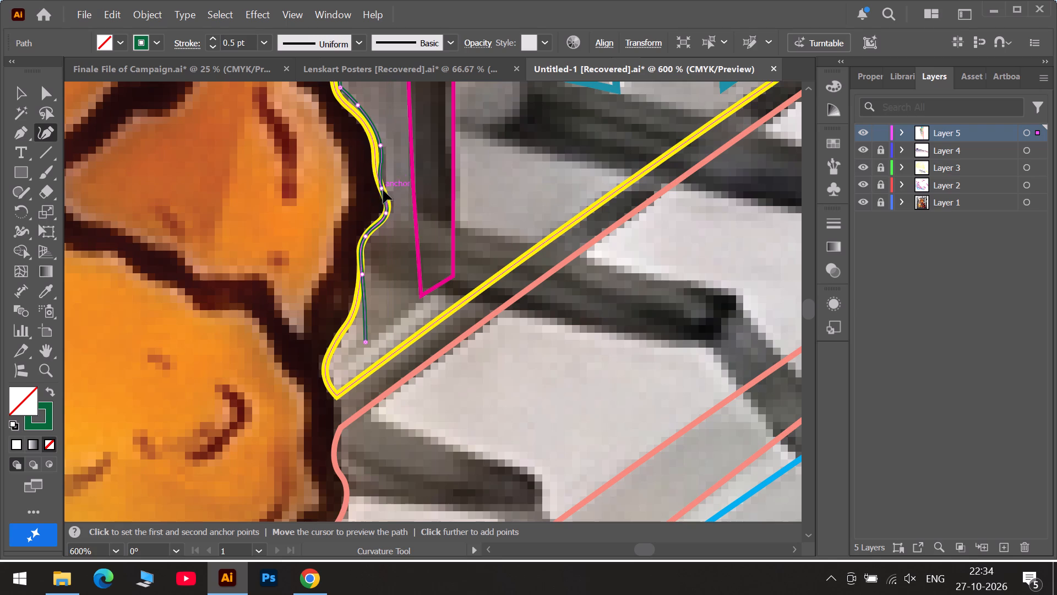
{"action": "left_click_drag", "start_coordinate": [383, 190], "coordinate": [388, 205]}
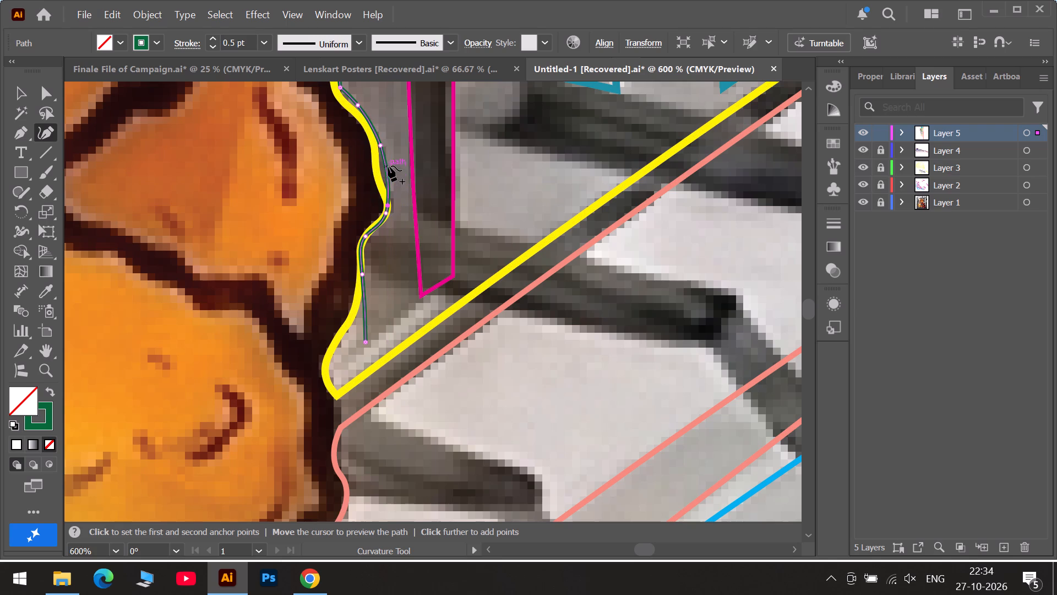
{"action": "left_click_drag", "start_coordinate": [387, 167], "coordinate": [375, 179]}
Move the green path's anchors above the bulge onto the yellow outline, up to the corner where the straight edge begins.
{"action": "scroll", "coordinate": [383, 161], "scroll_direction": "up", "scroll_amount": 3}
{"action": "left_click_drag", "start_coordinate": [380, 184], "coordinate": [379, 184]}
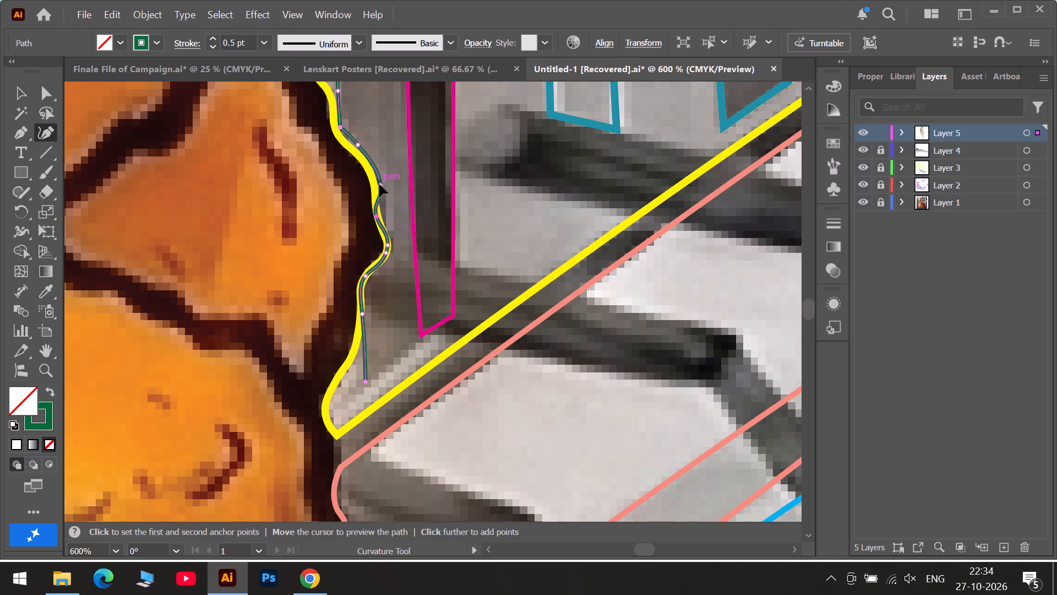
{"action": "left_click_drag", "start_coordinate": [379, 184], "coordinate": [374, 182]}
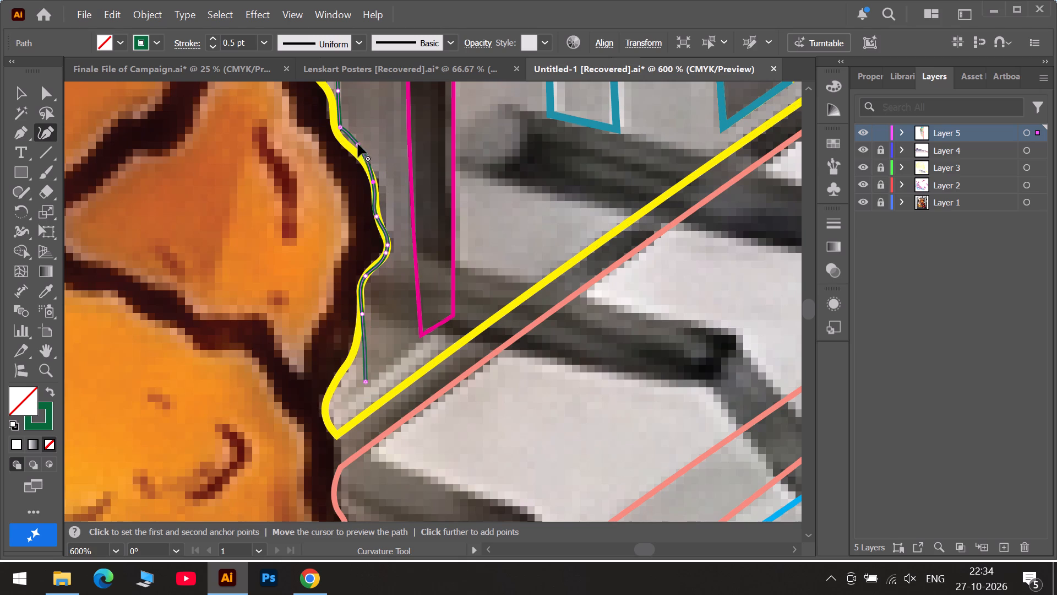
{"action": "left_click_drag", "start_coordinate": [358, 144], "coordinate": [362, 160]}
{"action": "scroll", "coordinate": [352, 140], "scroll_direction": "up", "scroll_amount": 5}
{"action": "left_click_drag", "start_coordinate": [341, 193], "coordinate": [341, 205]}
{"action": "scroll", "coordinate": [359, 190], "scroll_direction": "up", "scroll_amount": 6}
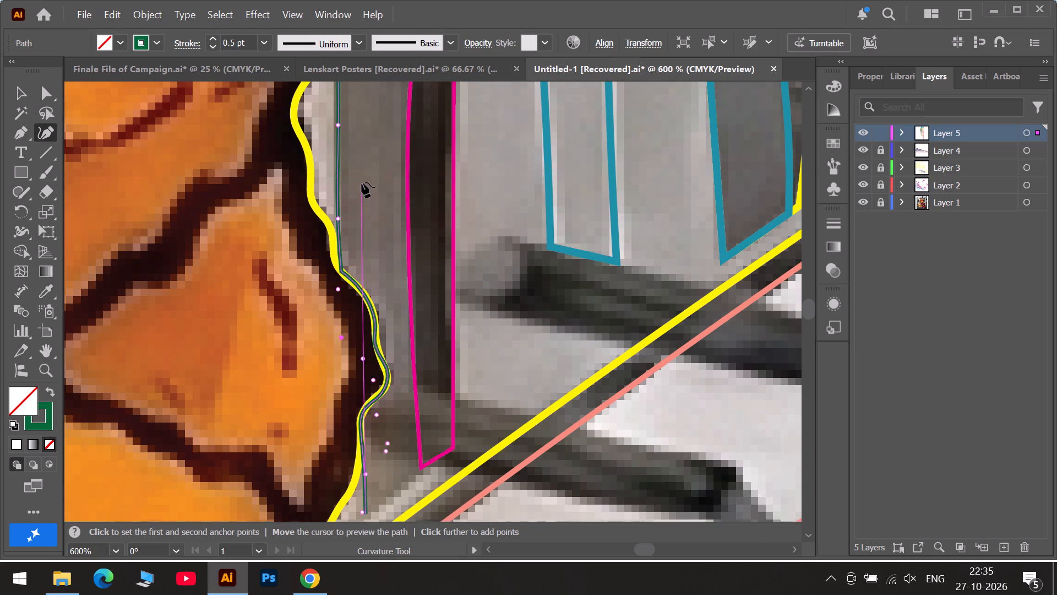
Continue the green path with corner points from the magenta outline's lower tip, up its edge to its top corner.
{"action": "scroll", "coordinate": [362, 182], "scroll_direction": "up", "scroll_amount": 6}
{"action": "scroll", "coordinate": [372, 198], "scroll_direction": "down", "scroll_amount": 13}
{"action": "scroll", "coordinate": [392, 247], "scroll_direction": "down", "scroll_amount": 7}
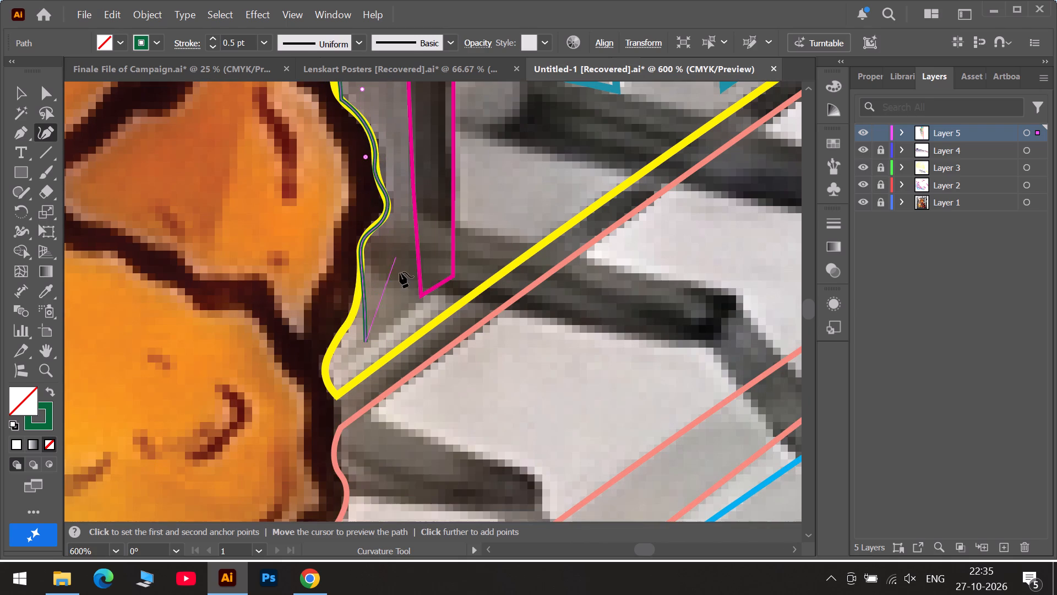
{"action": "double_click", "coordinate": [418, 301]}
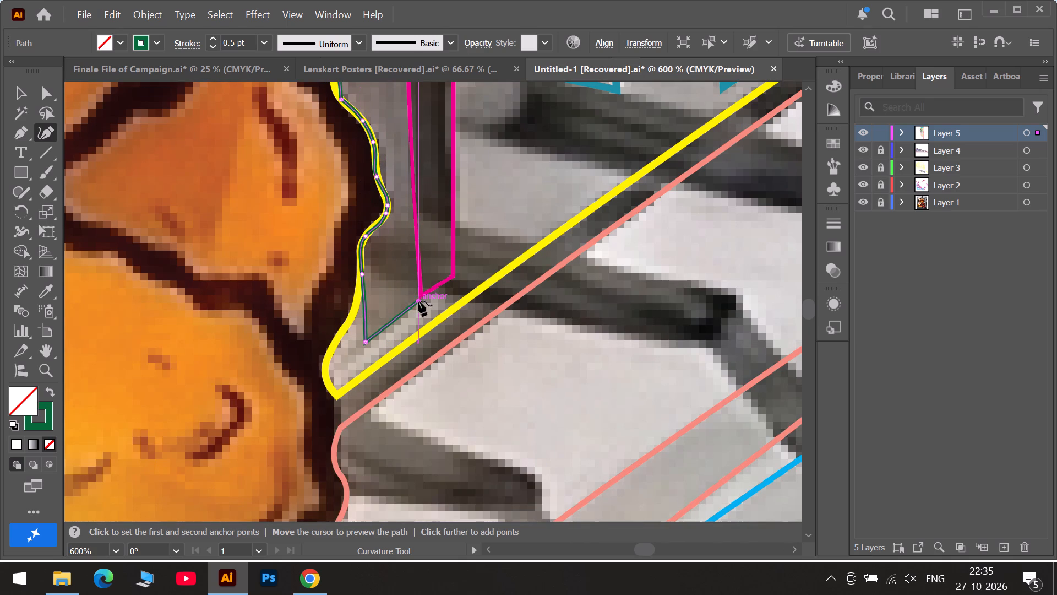
{"action": "scroll", "coordinate": [423, 256], "scroll_direction": "up", "scroll_amount": 6}
{"action": "scroll", "coordinate": [395, 154], "scroll_direction": "up", "scroll_amount": 15}
{"action": "scroll", "coordinate": [402, 110], "scroll_direction": "up", "scroll_amount": 6}
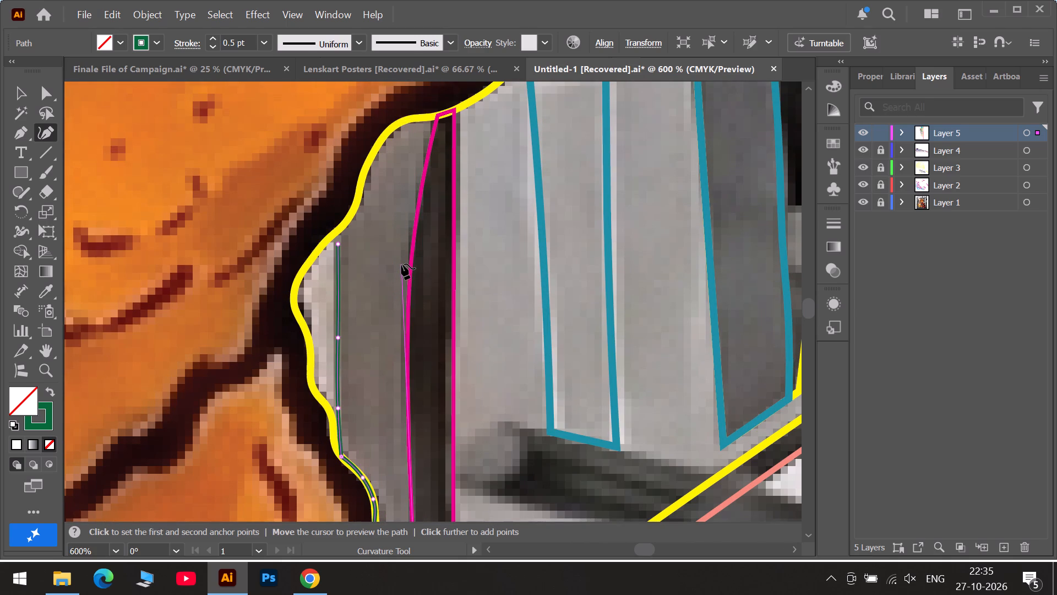
{"action": "left_click", "coordinate": [401, 264]}
{"action": "double_click", "coordinate": [401, 264]}
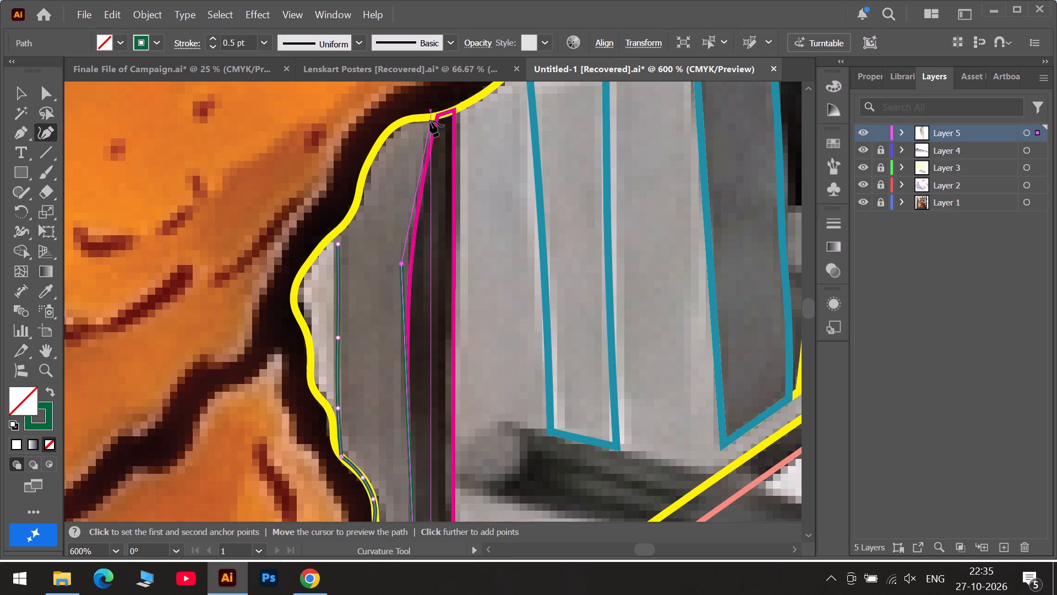
{"action": "double_click", "coordinate": [430, 121]}
Close the green path along the yellow outline's upper curve back to its starting anchor.
{"action": "left_click", "coordinate": [400, 129]}
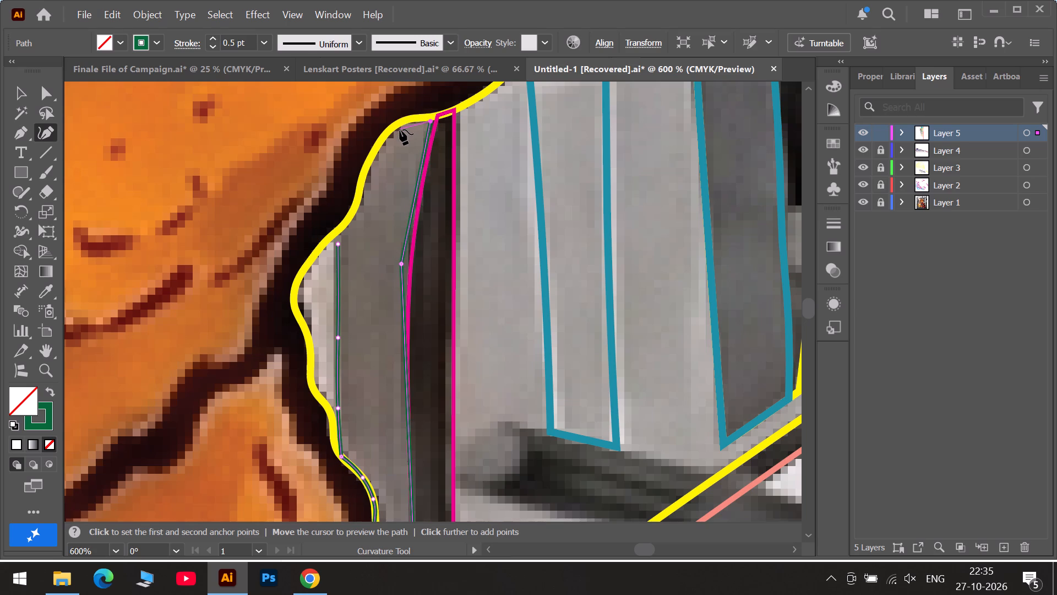
{"action": "left_click", "coordinate": [369, 186]}
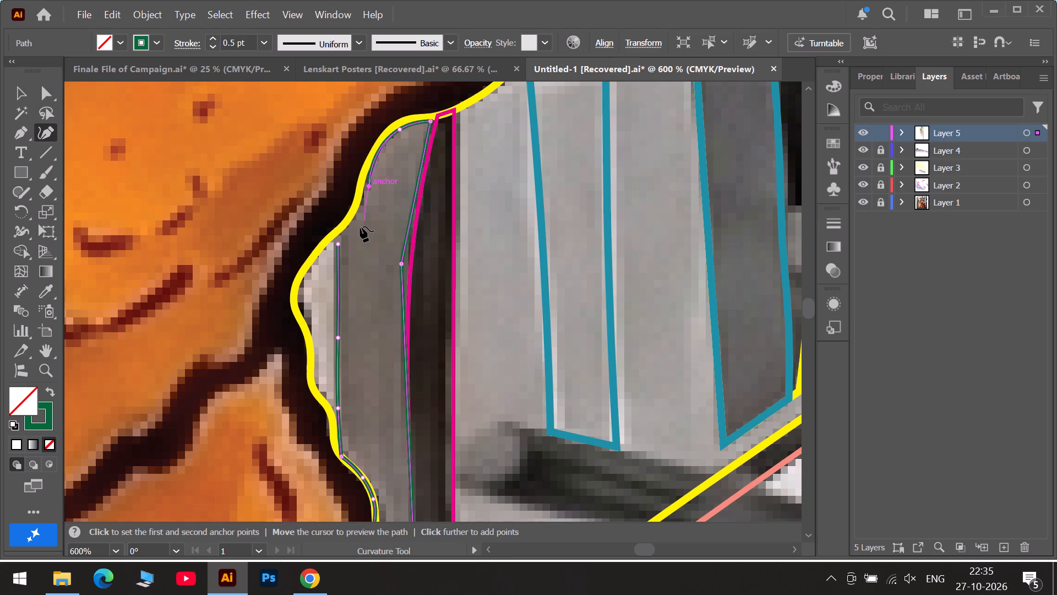
{"action": "left_click", "coordinate": [337, 243]}
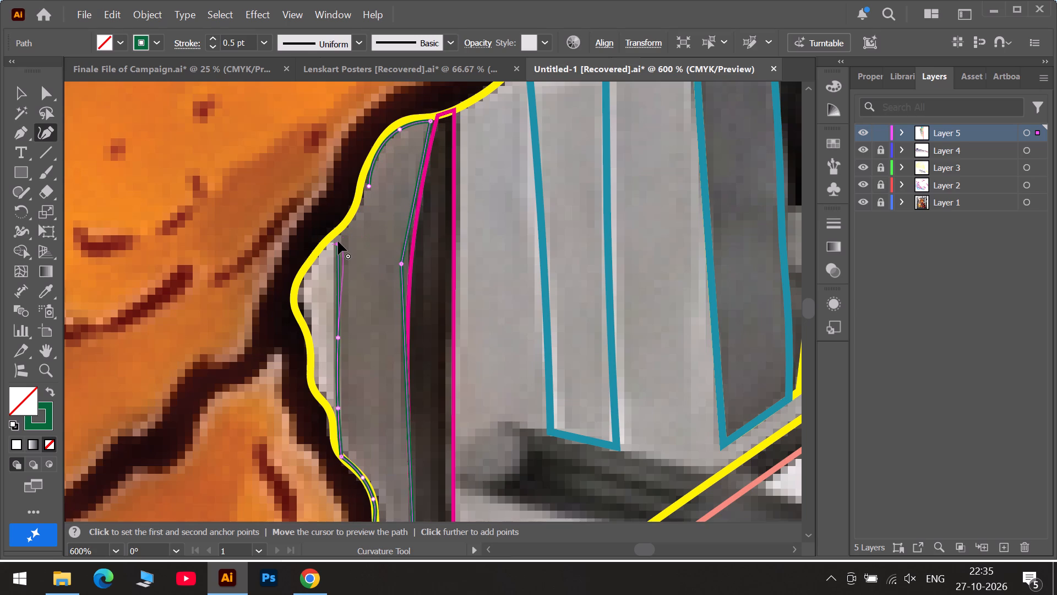
Make the green path's starting anchor a corner and align the top curve and top corner with the yellow and magenta outlines.
{"action": "double_click", "coordinate": [369, 185]}
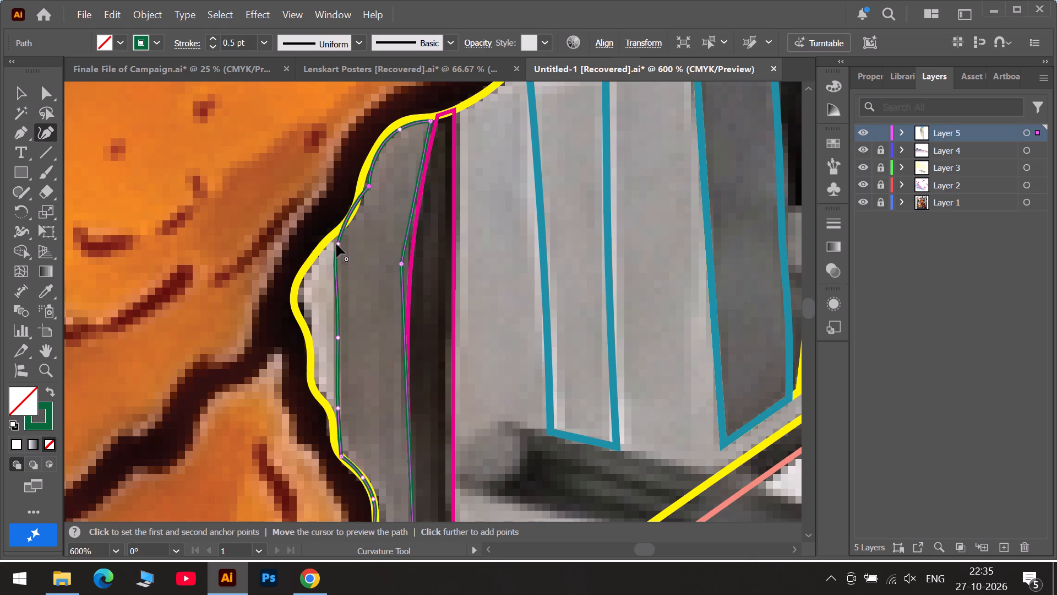
{"action": "double_click", "coordinate": [336, 244]}
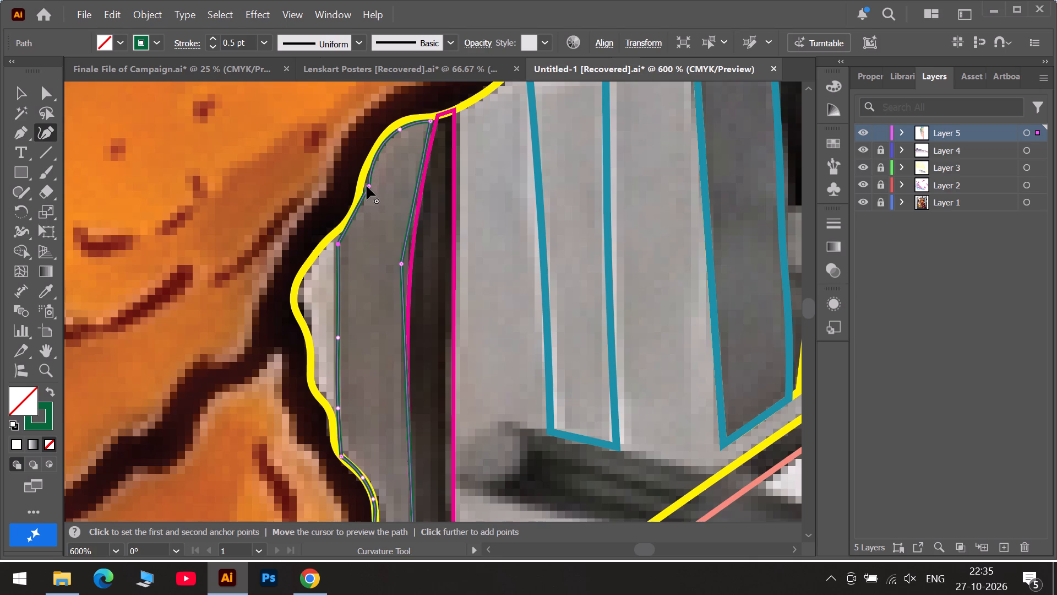
{"action": "double_click", "coordinate": [369, 186]}
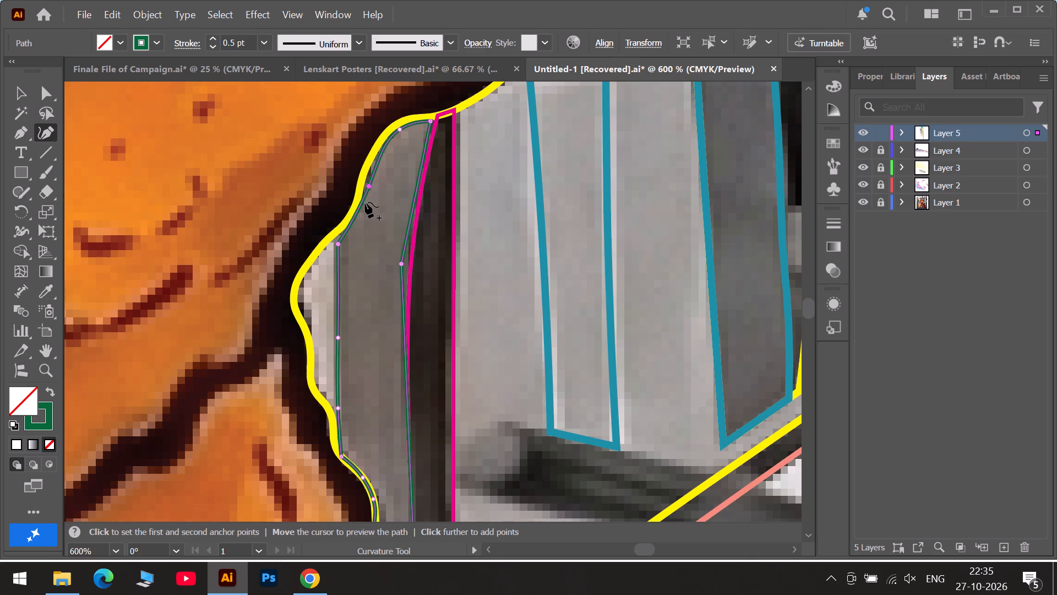
{"action": "left_click_drag", "start_coordinate": [339, 244], "coordinate": [340, 237]}
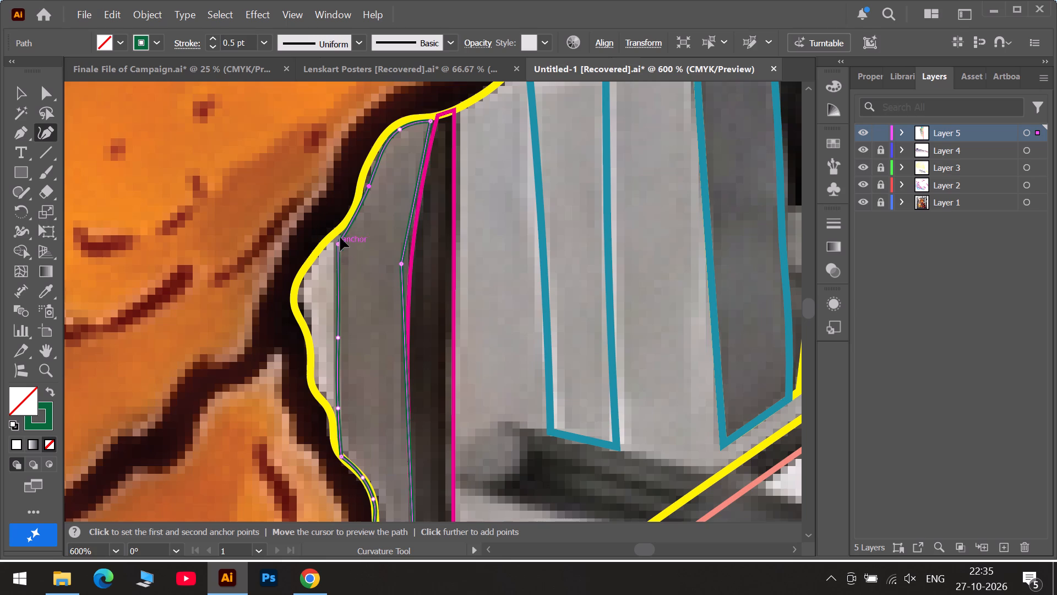
{"action": "left_click_drag", "start_coordinate": [340, 237], "coordinate": [335, 234]}
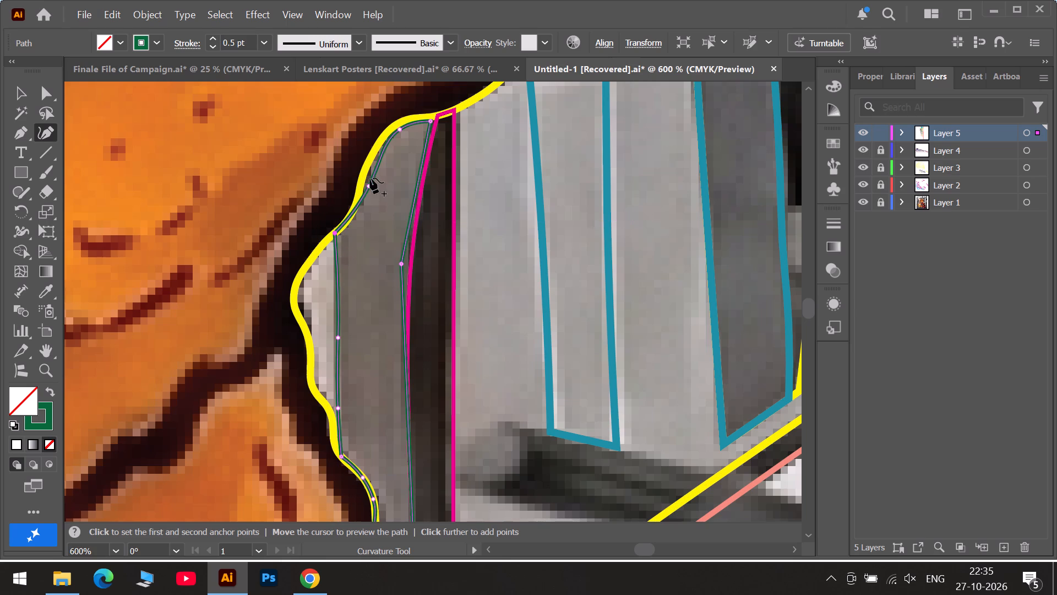
{"action": "left_click_drag", "start_coordinate": [369, 186], "coordinate": [350, 219]}
{"action": "left_click_drag", "start_coordinate": [369, 178], "coordinate": [359, 189]}
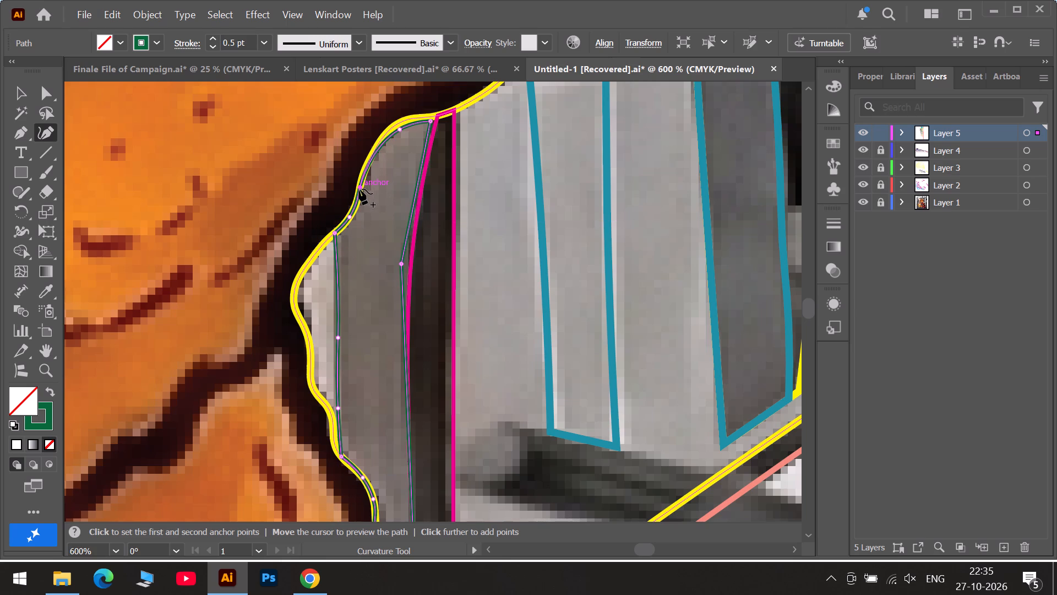
{"action": "left_click_drag", "start_coordinate": [359, 189], "coordinate": [359, 190]}
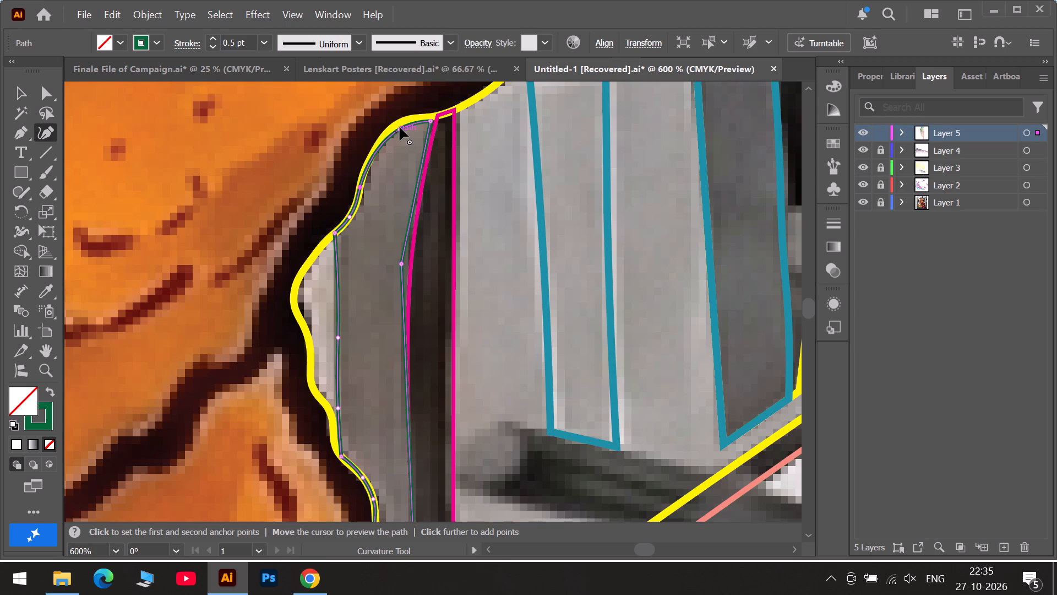
{"action": "left_click", "coordinate": [400, 127]}
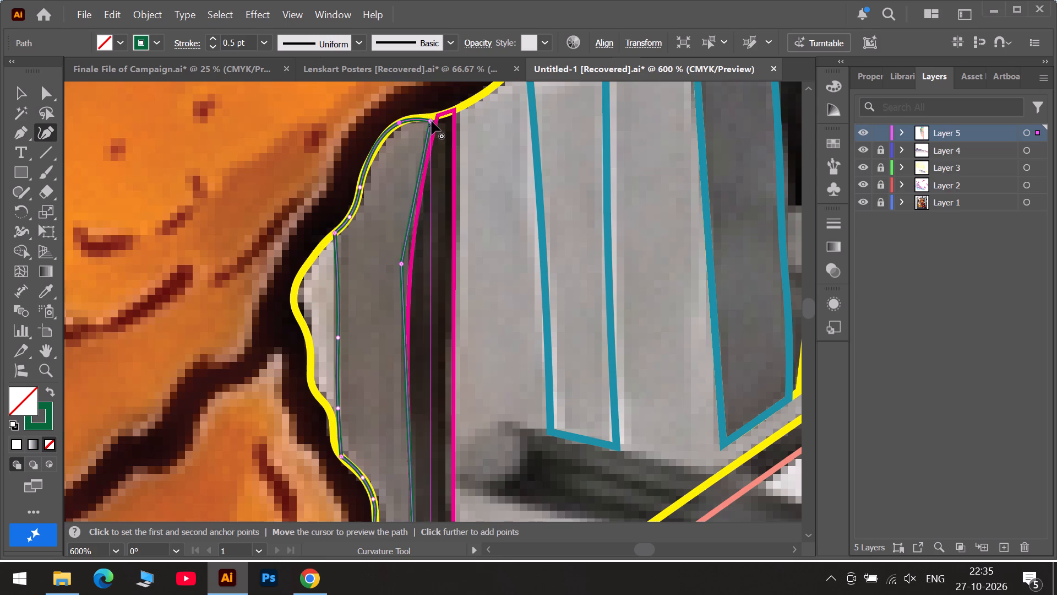
{"action": "left_click_drag", "start_coordinate": [432, 121], "coordinate": [434, 115]}
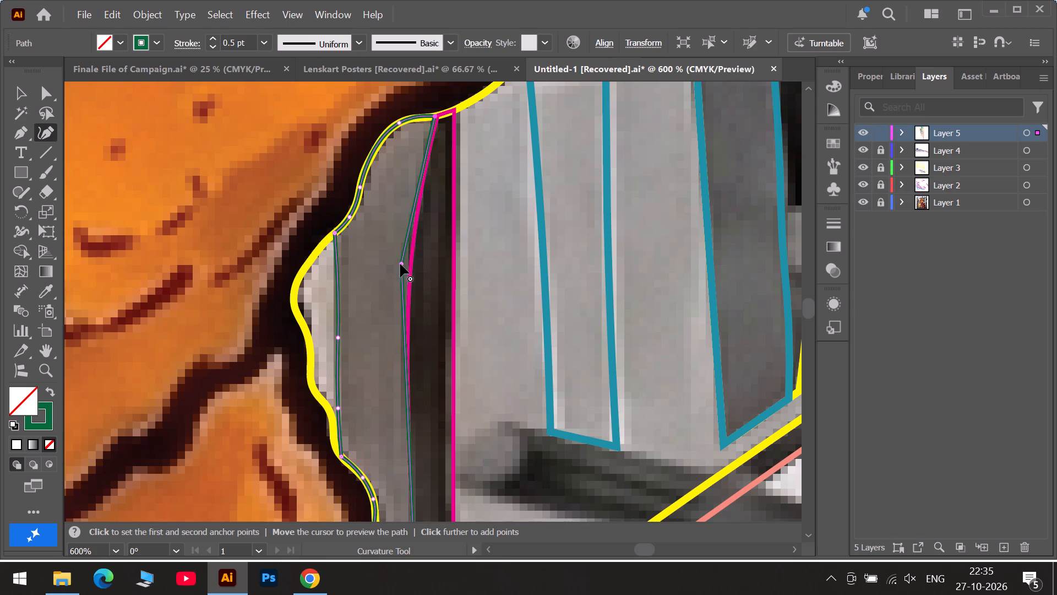
Smooth the green path's upper anchor on the magenta outline's curved edge and pull an anchor below it onto that edge.
{"action": "left_click_drag", "start_coordinate": [400, 264], "coordinate": [415, 252]}
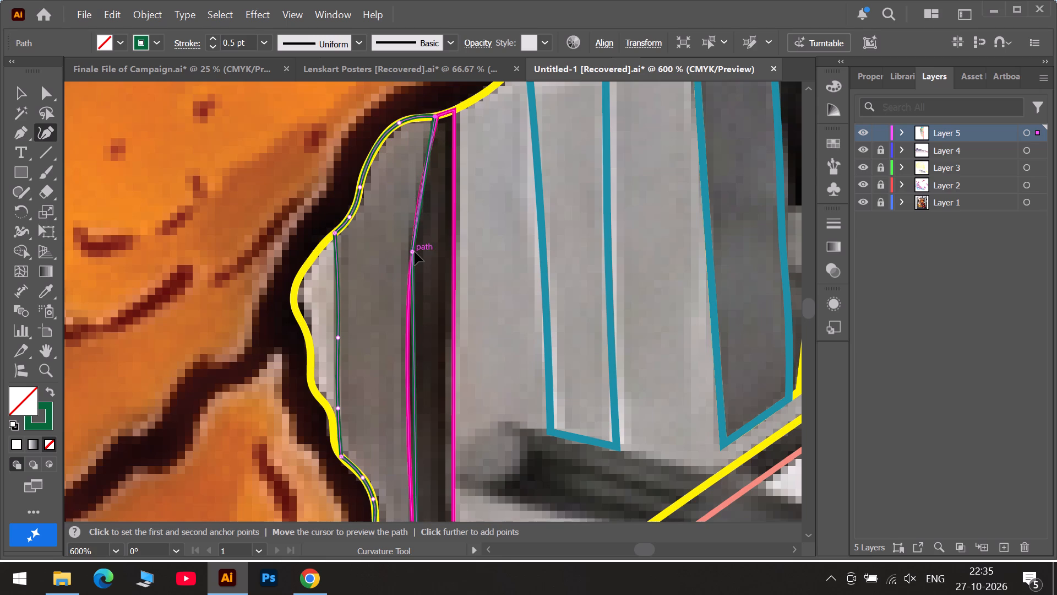
{"action": "left_click_drag", "start_coordinate": [415, 252], "coordinate": [412, 253]}
{"action": "double_click", "coordinate": [412, 253]}
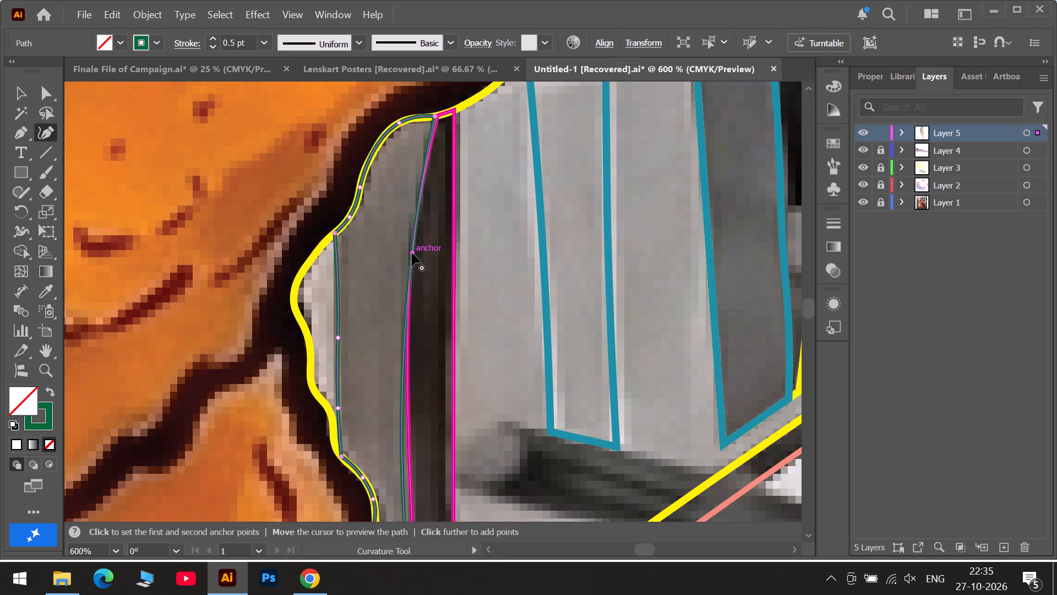
{"action": "scroll", "coordinate": [409, 268], "scroll_direction": "down", "scroll_amount": 12}
{"action": "scroll", "coordinate": [416, 312], "scroll_direction": "down", "scroll_amount": 5}
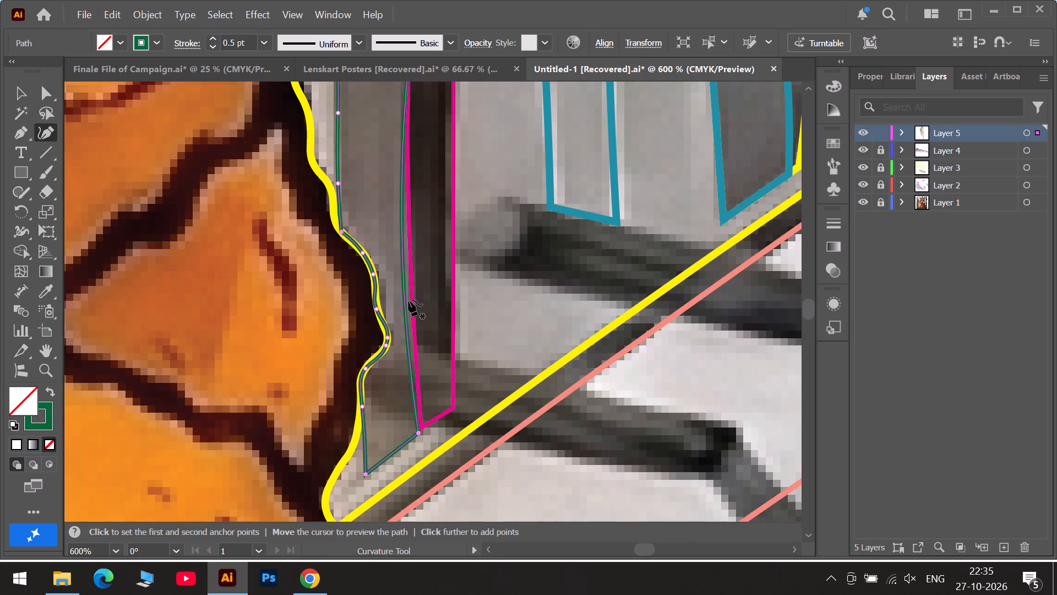
{"action": "left_click_drag", "start_coordinate": [404, 293], "coordinate": [410, 288]}
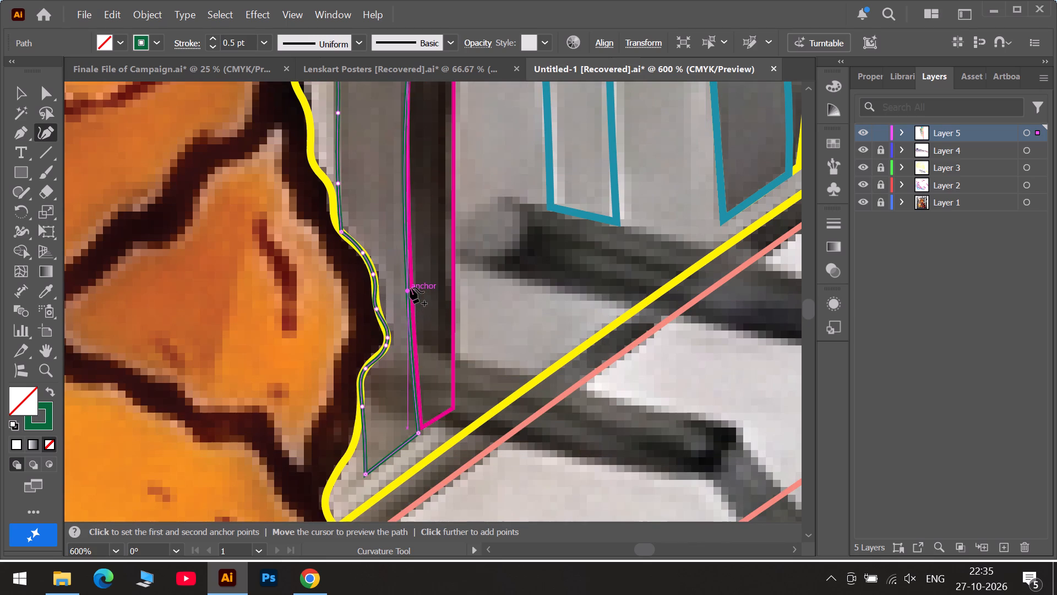
{"action": "left_click_drag", "start_coordinate": [410, 288], "coordinate": [411, 284]}
{"action": "scroll", "coordinate": [411, 339], "scroll_direction": "down", "scroll_amount": 7}
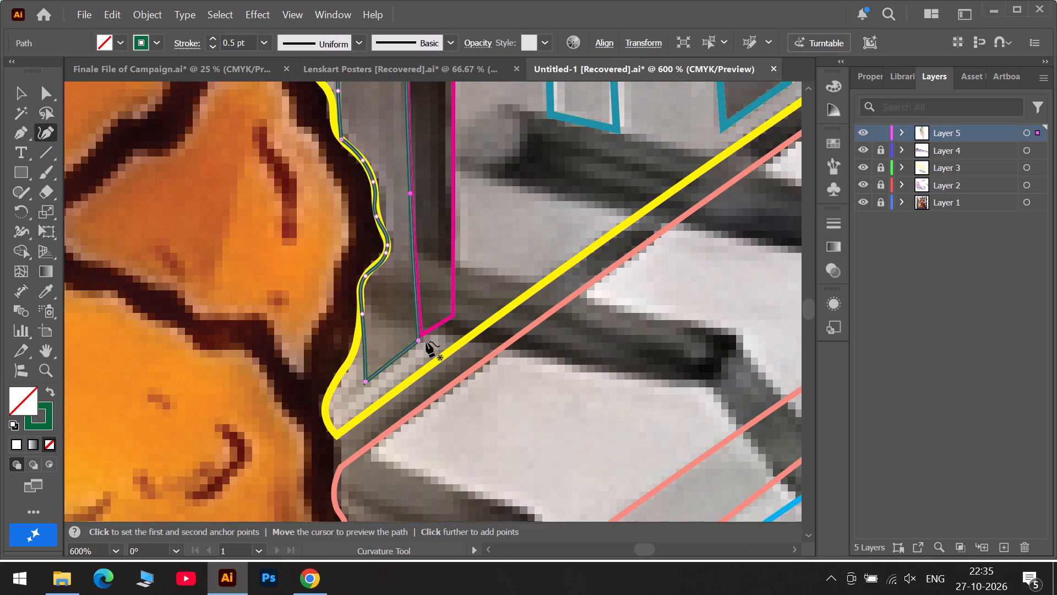
Move the green path's lower corner onto the magenta outline's bottom tip and align the anchor above it with the magenta edge.
{"action": "scroll", "coordinate": [426, 342], "scroll_direction": "up", "scroll_amount": 3, "text": "alt"}
{"action": "left_click_drag", "start_coordinate": [410, 329], "coordinate": [411, 326]}
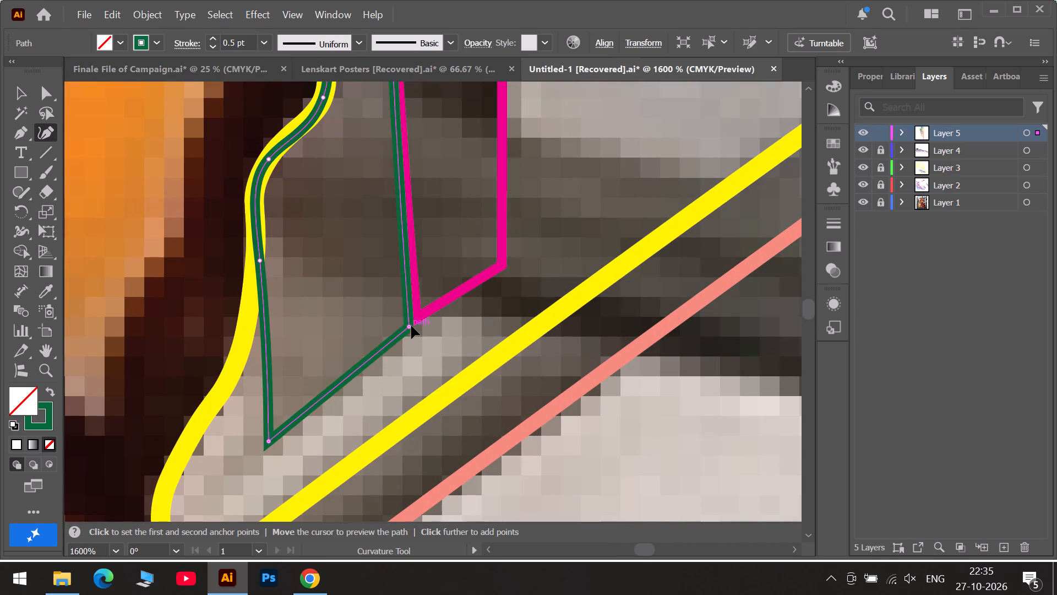
{"action": "left_click_drag", "start_coordinate": [411, 326], "coordinate": [417, 319]}
{"action": "scroll", "coordinate": [416, 257], "scroll_direction": "up", "scroll_amount": 6}
{"action": "scroll", "coordinate": [396, 203], "scroll_direction": "up", "scroll_amount": 3}
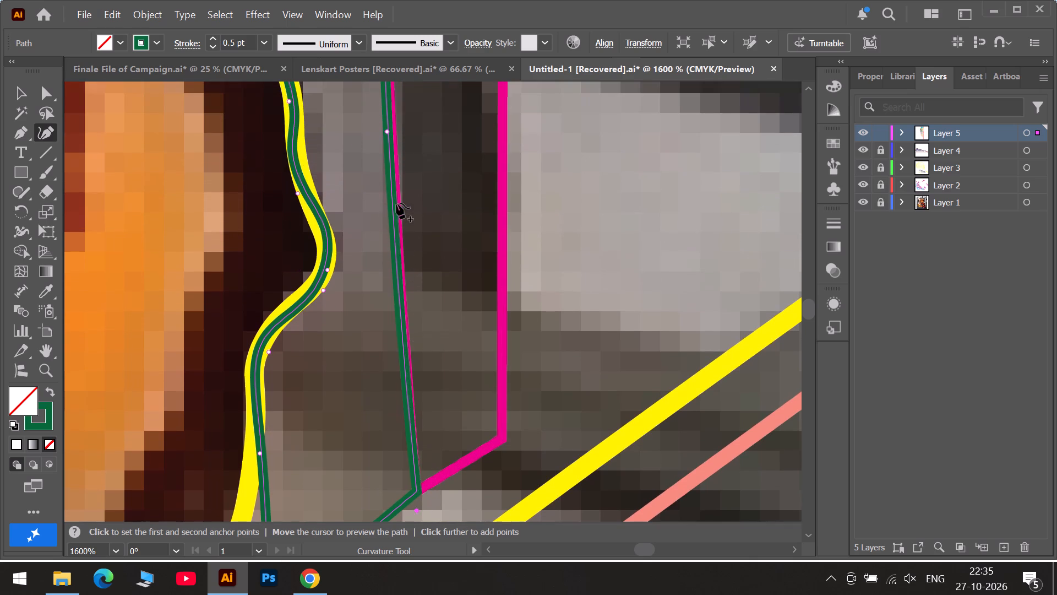
{"action": "left_click_drag", "start_coordinate": [388, 112], "coordinate": [393, 112]}
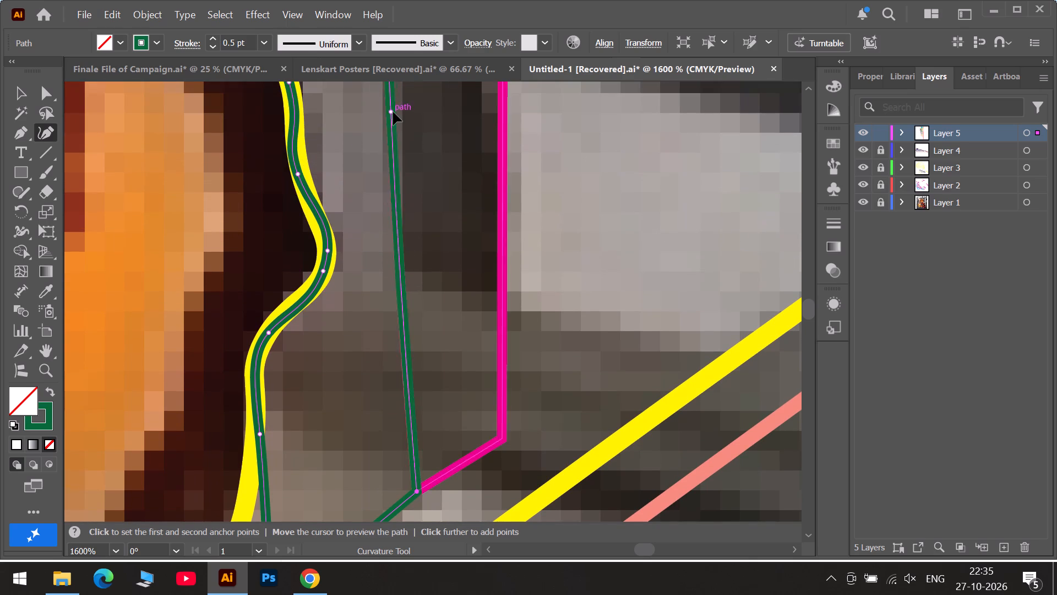
{"action": "left_click_drag", "start_coordinate": [393, 112], "coordinate": [390, 117]}
Add an anchor midway along the green path's long edge beside the magenta outline.
{"action": "scroll", "coordinate": [390, 117], "scroll_direction": "up", "scroll_amount": 13}
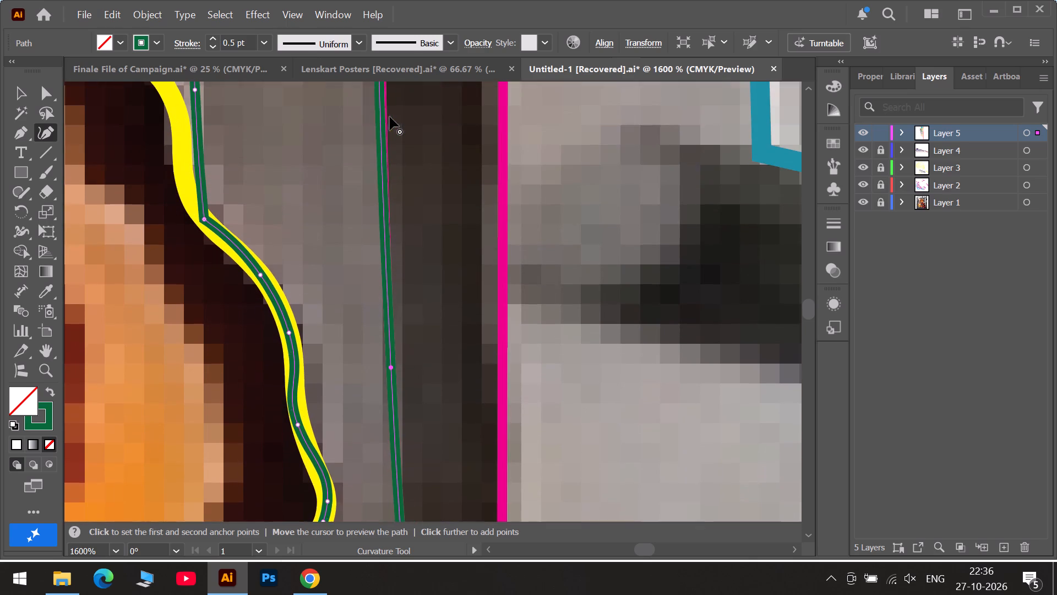
{"action": "scroll", "coordinate": [389, 118], "scroll_direction": "up", "scroll_amount": 13}
{"action": "scroll", "coordinate": [385, 164], "scroll_direction": "up", "scroll_amount": 6}
{"action": "scroll", "coordinate": [375, 286], "scroll_direction": "down", "scroll_amount": 5}
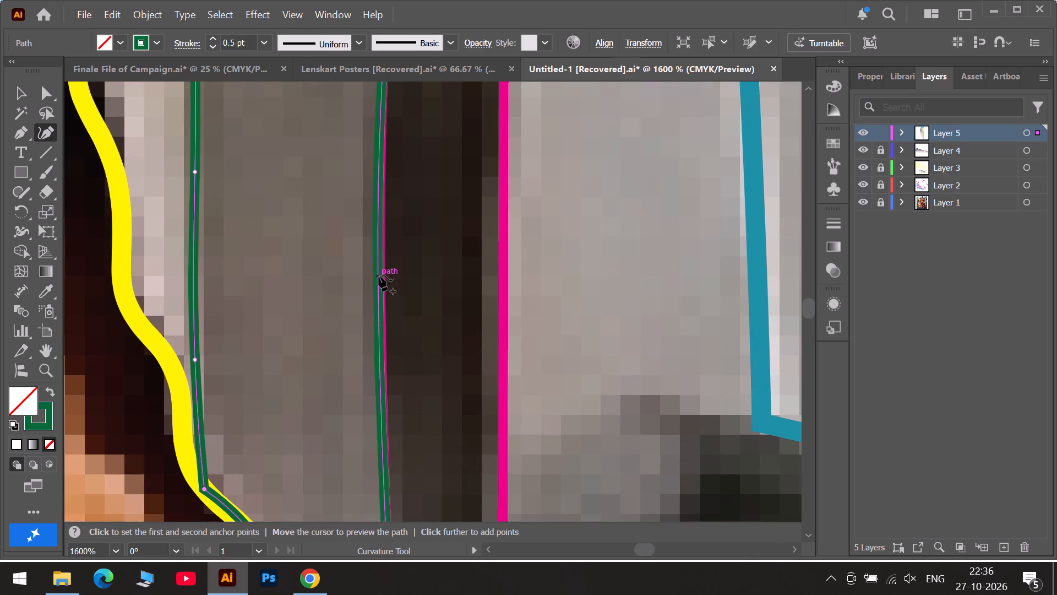
{"action": "left_click", "coordinate": [378, 255]}
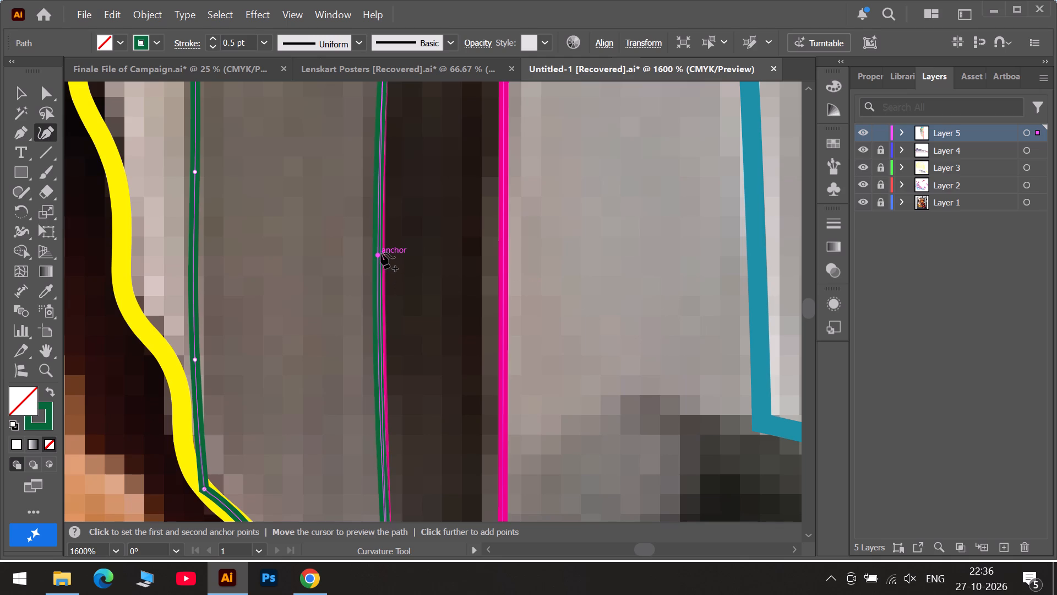
Move the anchor midway along the green path's long edge onto the adjoining magenta outline.
{"action": "left_click", "coordinate": [377, 255]}
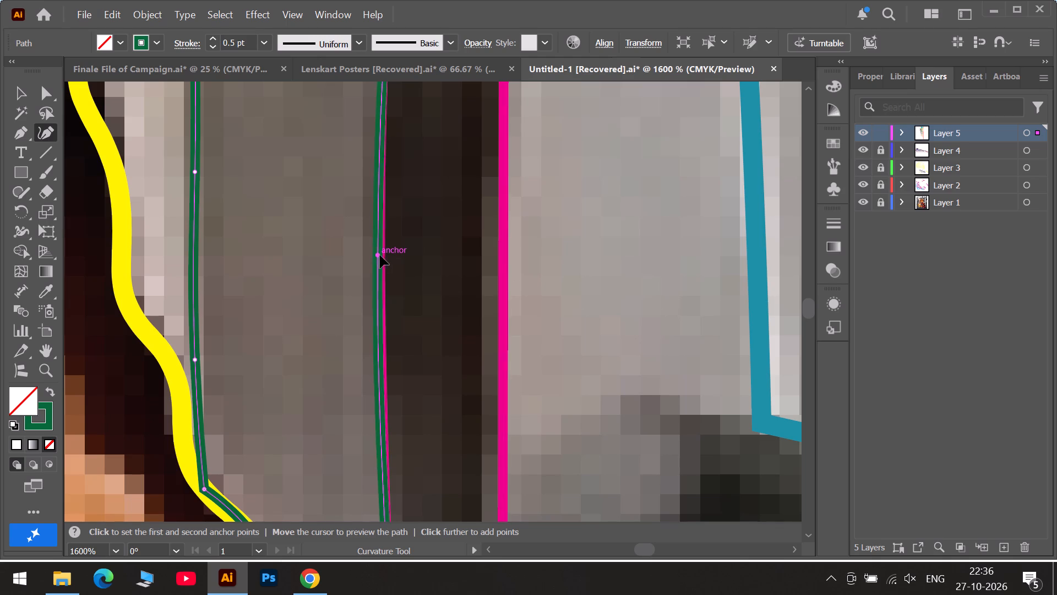
{"action": "key", "text": "ctrl+z"}
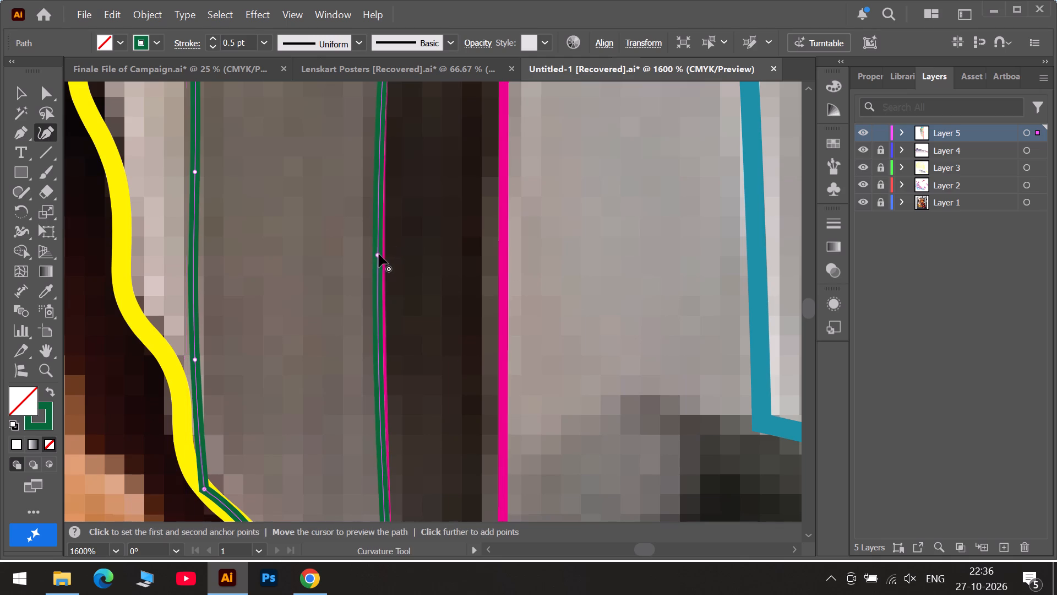
{"action": "left_click_drag", "start_coordinate": [377, 255], "coordinate": [382, 257]}
Move the green path's top corner onto the magenta outline's upper corner and add an anchor on the long edge below it.
{"action": "scroll", "coordinate": [382, 214], "scroll_direction": "up", "scroll_amount": 6}
{"action": "scroll", "coordinate": [389, 163], "scroll_direction": "up", "scroll_amount": 14}
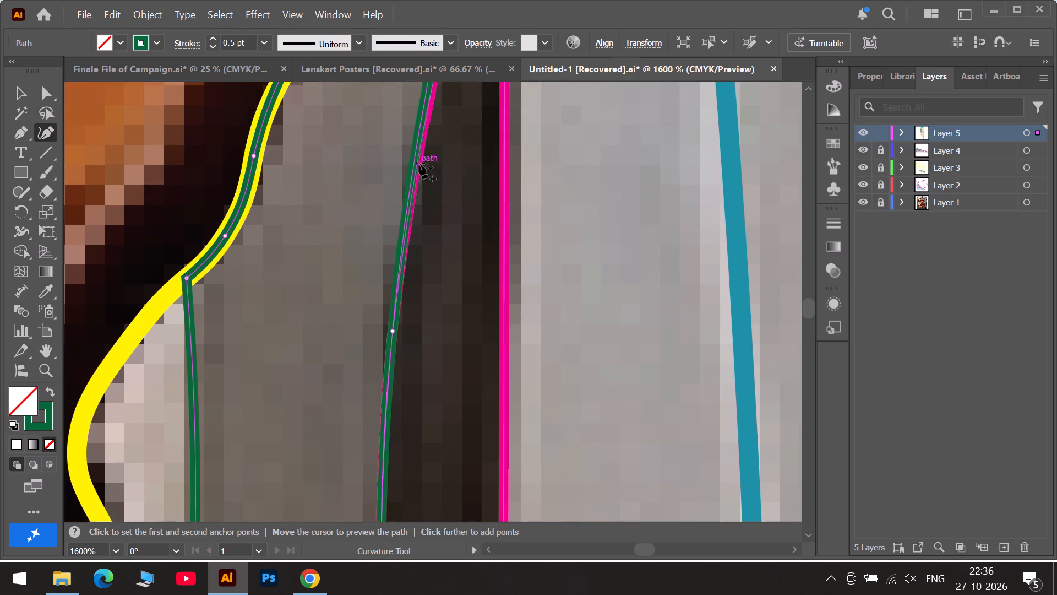
{"action": "scroll", "coordinate": [422, 162], "scroll_direction": "up", "scroll_amount": 6}
{"action": "scroll", "coordinate": [457, 96], "scroll_direction": "up", "scroll_amount": 5}
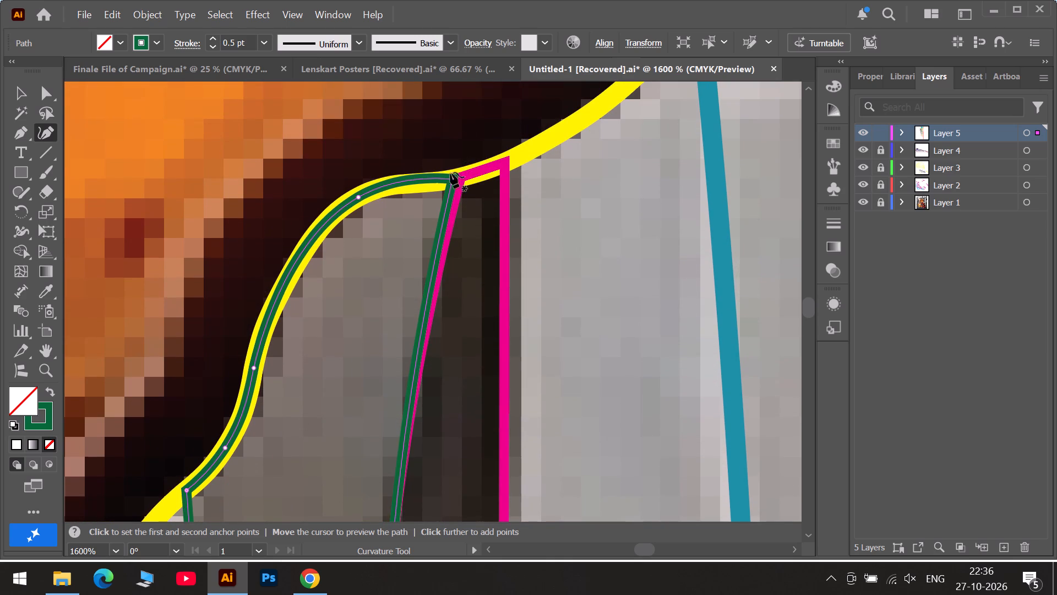
{"action": "left_click_drag", "start_coordinate": [453, 178], "coordinate": [460, 177]}
{"action": "scroll", "coordinate": [456, 183], "scroll_direction": "down", "scroll_amount": 10}
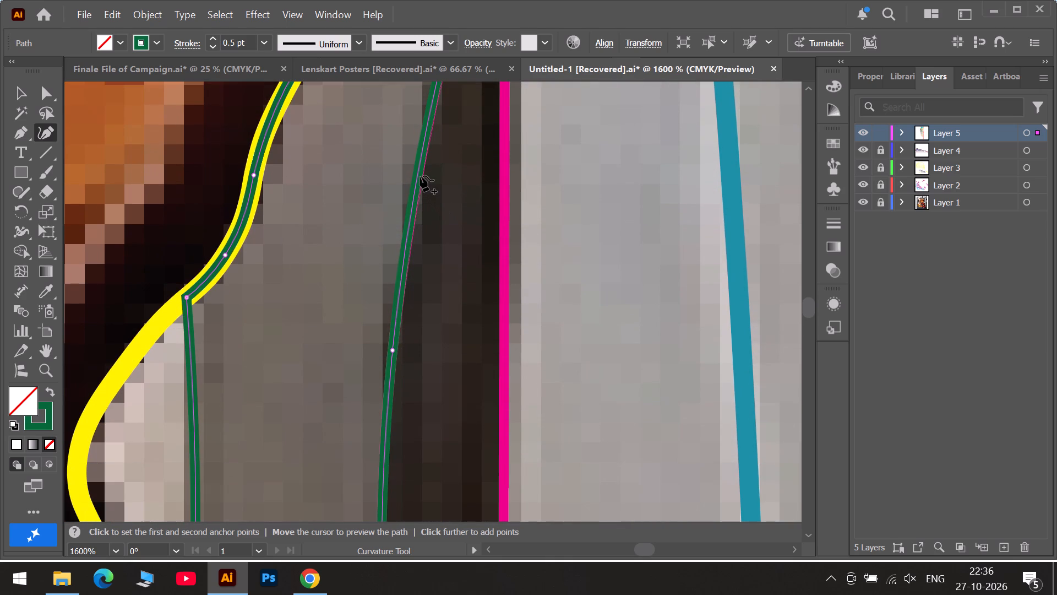
{"action": "left_click", "coordinate": [418, 175]}
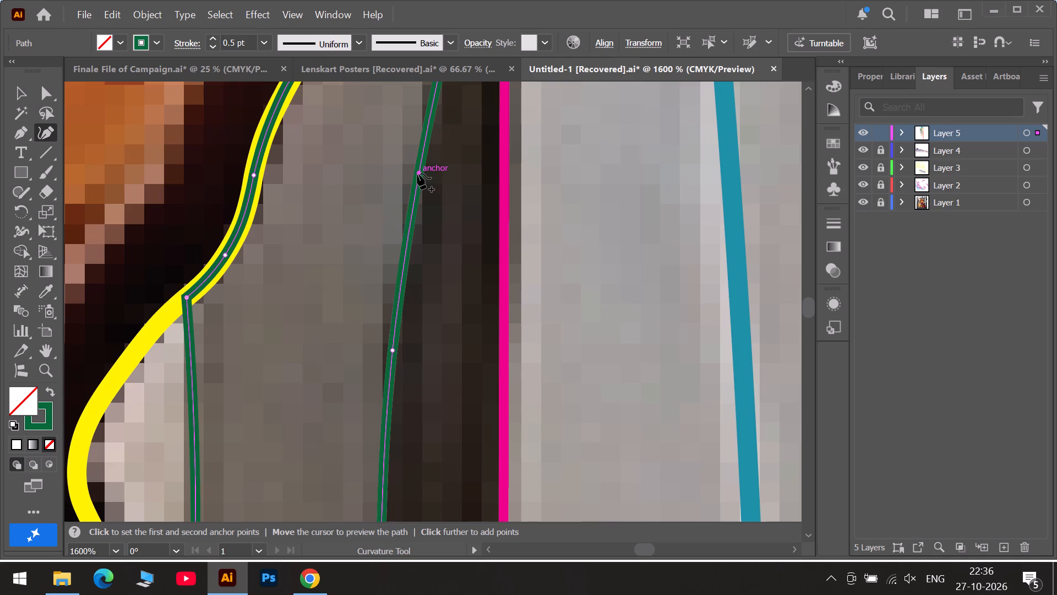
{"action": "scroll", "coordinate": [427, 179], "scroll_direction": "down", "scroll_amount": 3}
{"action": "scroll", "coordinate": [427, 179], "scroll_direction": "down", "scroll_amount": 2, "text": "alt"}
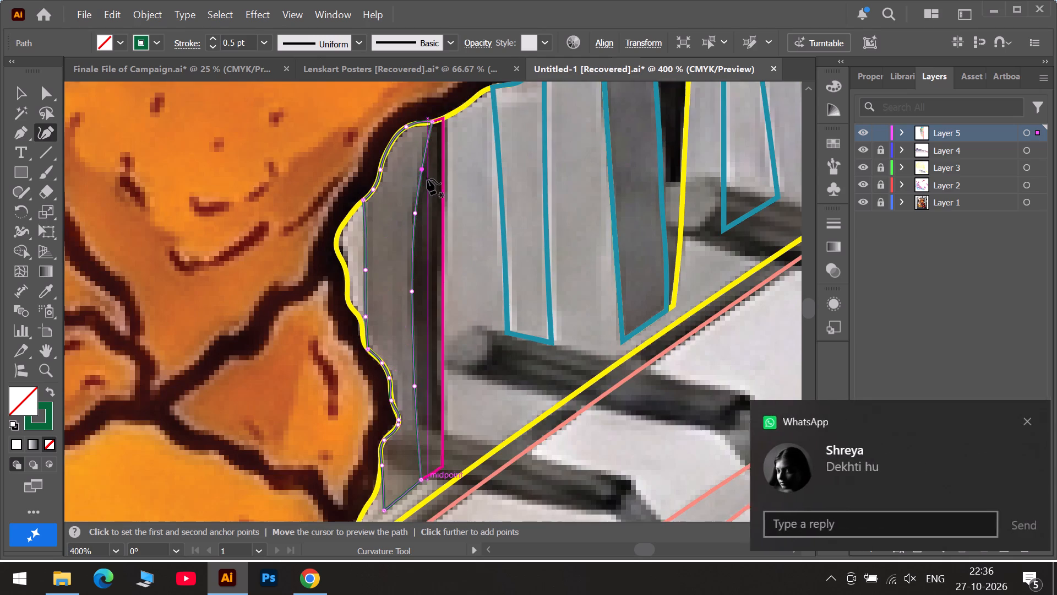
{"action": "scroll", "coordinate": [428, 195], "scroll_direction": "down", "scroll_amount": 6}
{"action": "left_click", "coordinate": [843, 524]}
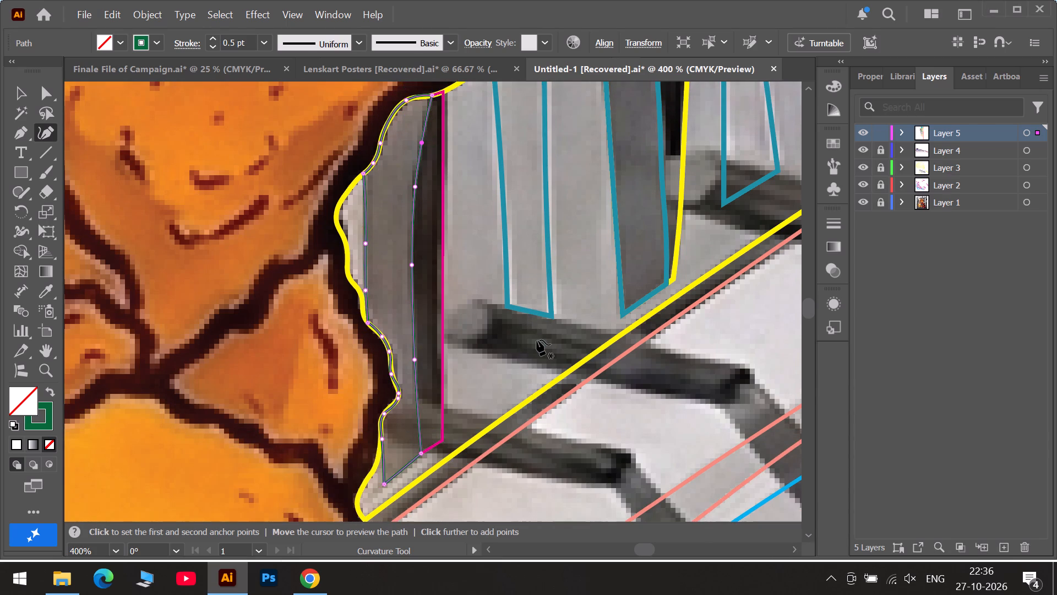
{"action": "scroll", "coordinate": [537, 340], "scroll_direction": "down", "scroll_amount": 2}
{"action": "scroll", "coordinate": [539, 335], "scroll_direction": "down", "scroll_amount": 4, "text": "alt"}
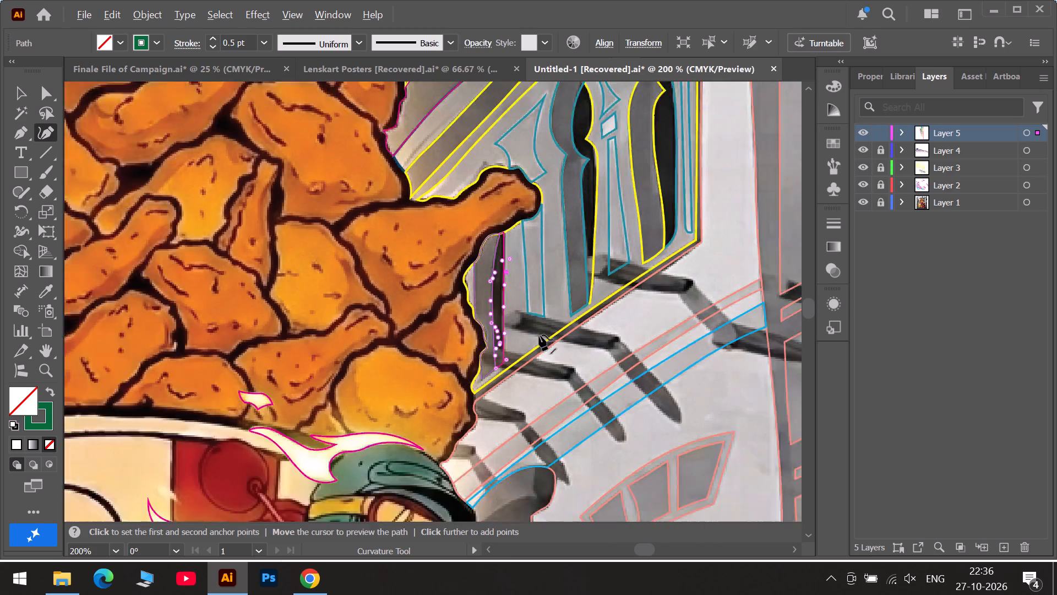
{"action": "scroll", "coordinate": [543, 375], "scroll_direction": "down", "scroll_amount": 6}
{"action": "scroll", "coordinate": [633, 353], "scroll_direction": "down", "scroll_amount": 7}
{"action": "scroll", "coordinate": [568, 333], "scroll_direction": "down", "scroll_amount": 6}
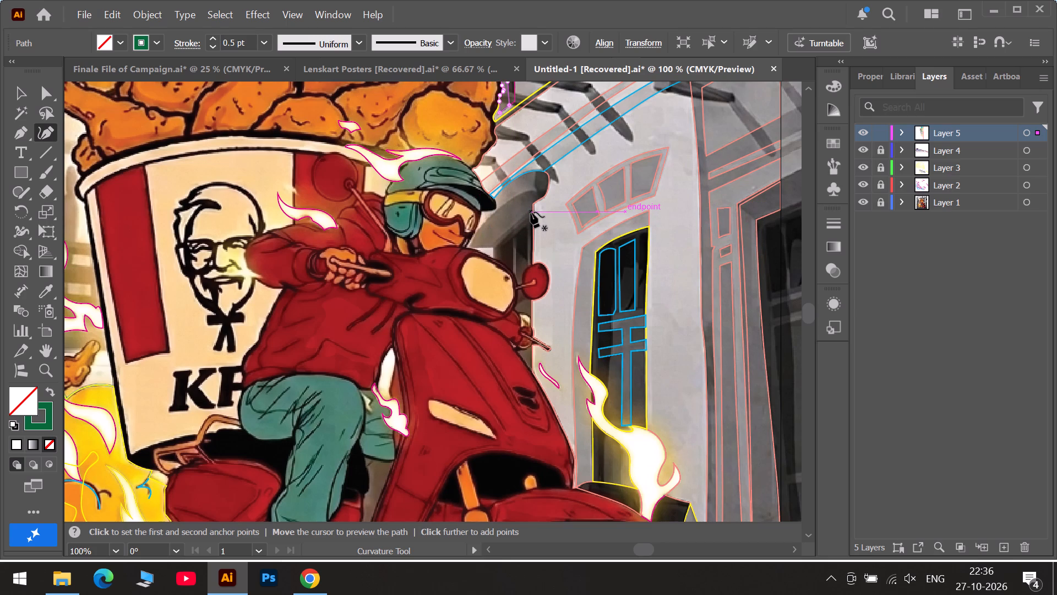
Lock Layer 5 and unlock Layer 1, which holds the reference image.
{"action": "left_click", "coordinate": [21, 98]}
{"action": "scroll", "coordinate": [561, 266], "scroll_direction": "down", "scroll_amount": 3, "text": "alt"}
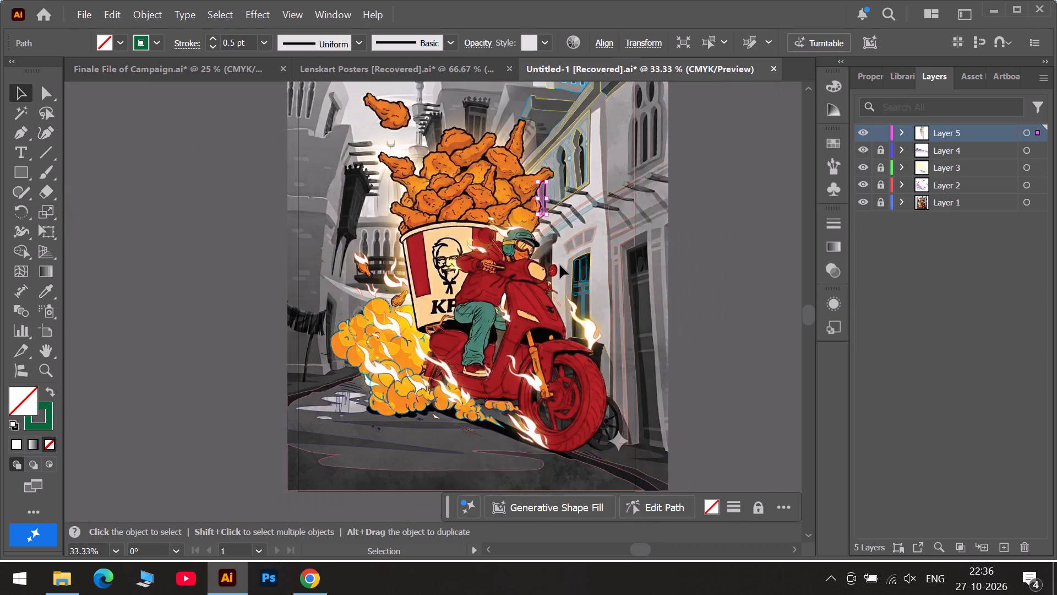
{"action": "scroll", "coordinate": [560, 265], "scroll_direction": "up", "scroll_amount": 7}
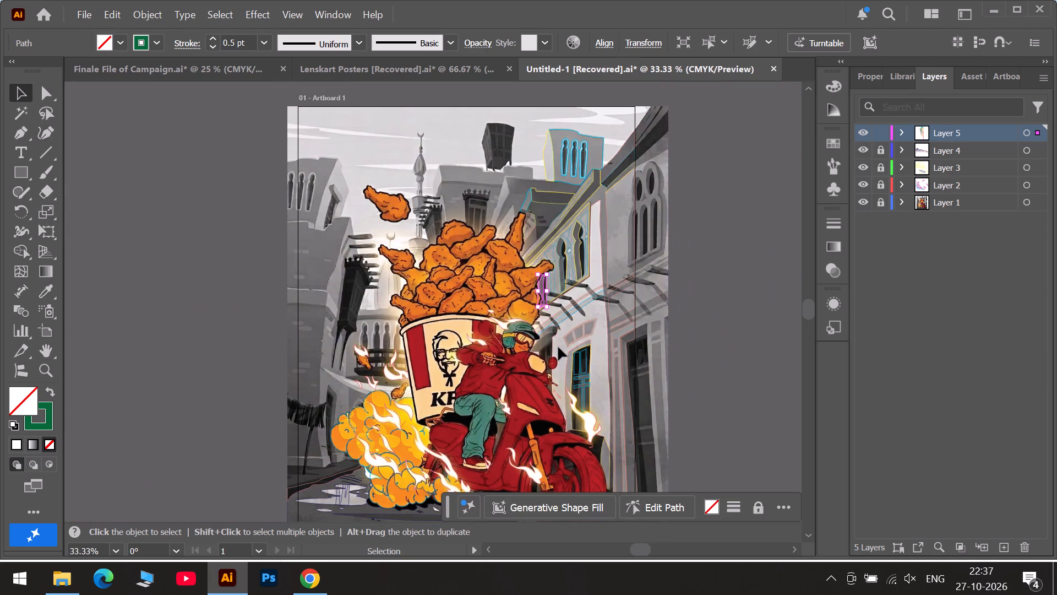
{"action": "left_click", "coordinate": [880, 133]}
{"action": "left_click", "coordinate": [882, 204]}
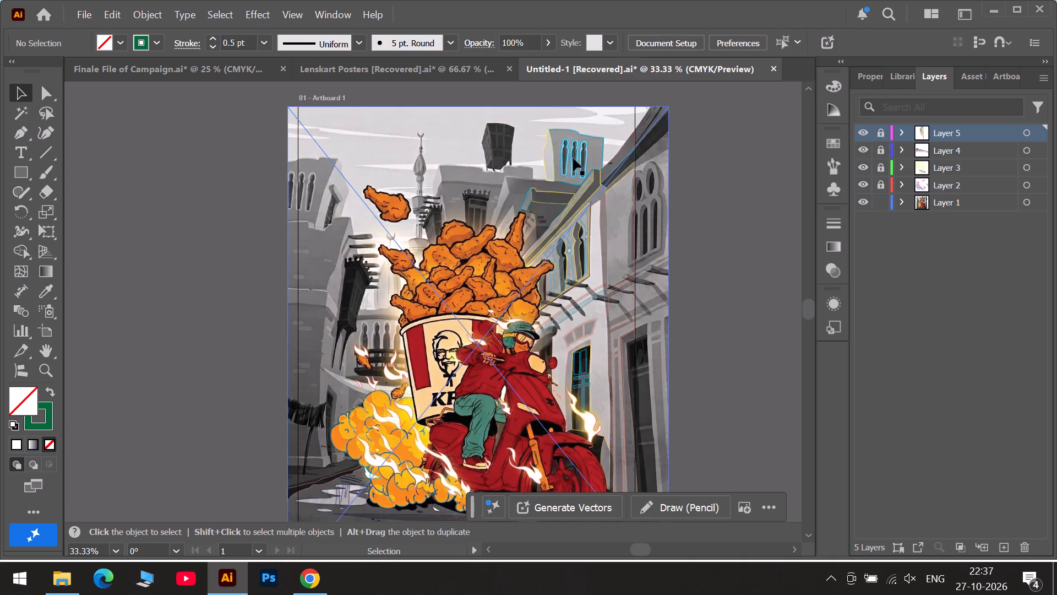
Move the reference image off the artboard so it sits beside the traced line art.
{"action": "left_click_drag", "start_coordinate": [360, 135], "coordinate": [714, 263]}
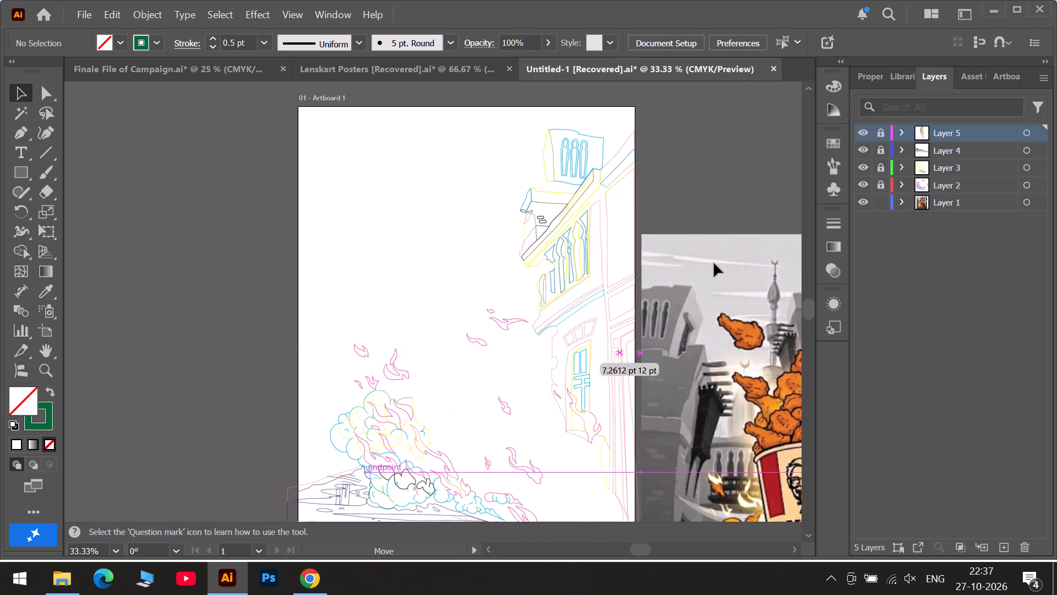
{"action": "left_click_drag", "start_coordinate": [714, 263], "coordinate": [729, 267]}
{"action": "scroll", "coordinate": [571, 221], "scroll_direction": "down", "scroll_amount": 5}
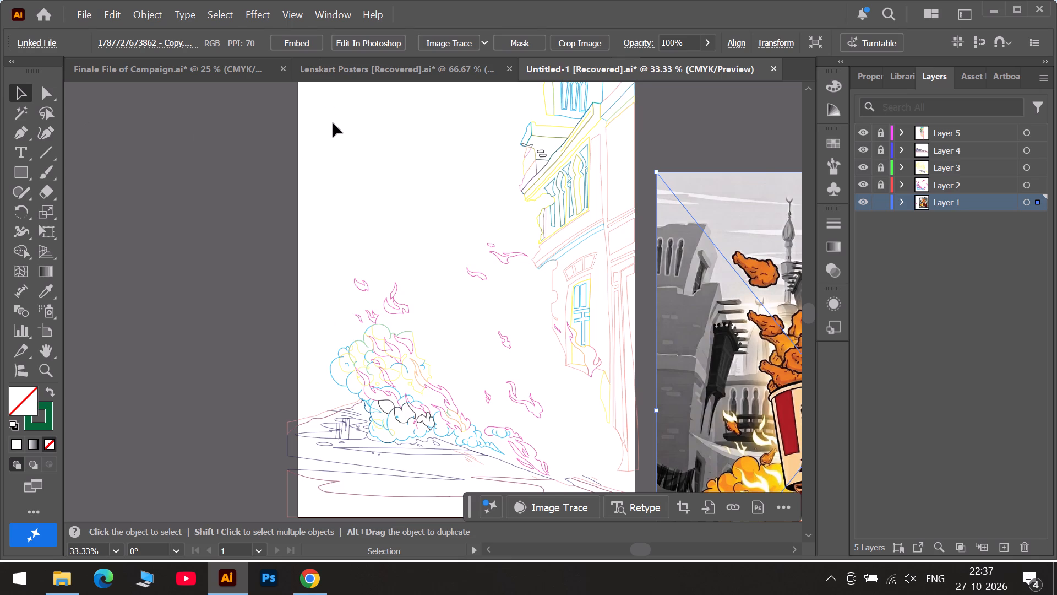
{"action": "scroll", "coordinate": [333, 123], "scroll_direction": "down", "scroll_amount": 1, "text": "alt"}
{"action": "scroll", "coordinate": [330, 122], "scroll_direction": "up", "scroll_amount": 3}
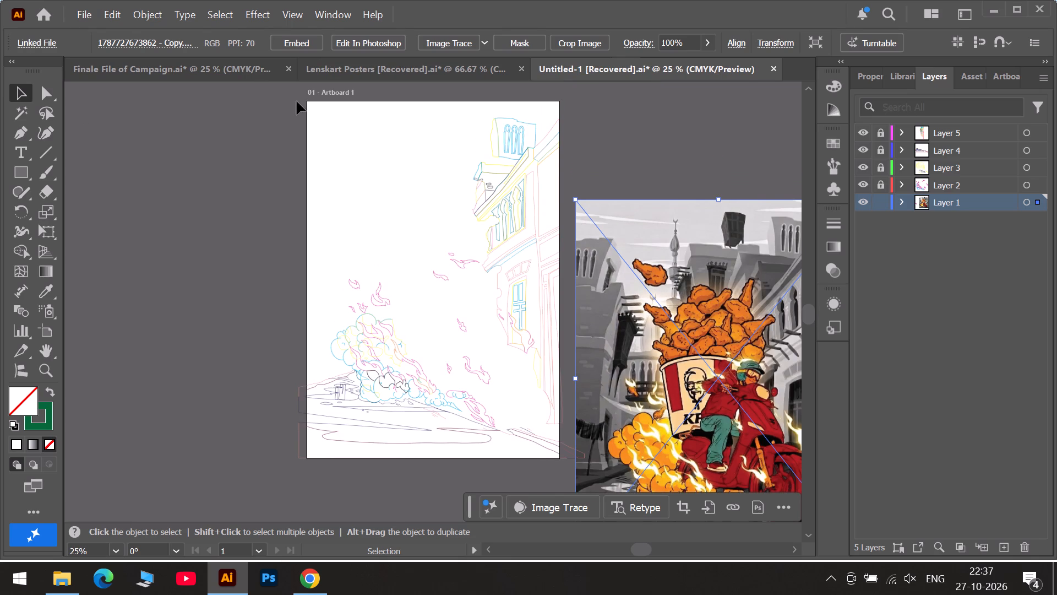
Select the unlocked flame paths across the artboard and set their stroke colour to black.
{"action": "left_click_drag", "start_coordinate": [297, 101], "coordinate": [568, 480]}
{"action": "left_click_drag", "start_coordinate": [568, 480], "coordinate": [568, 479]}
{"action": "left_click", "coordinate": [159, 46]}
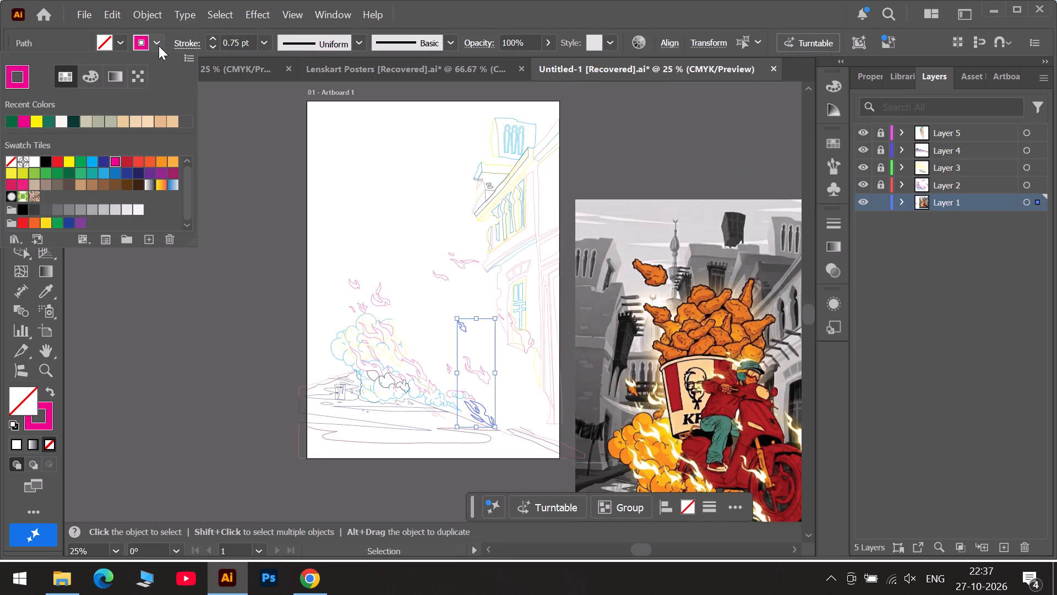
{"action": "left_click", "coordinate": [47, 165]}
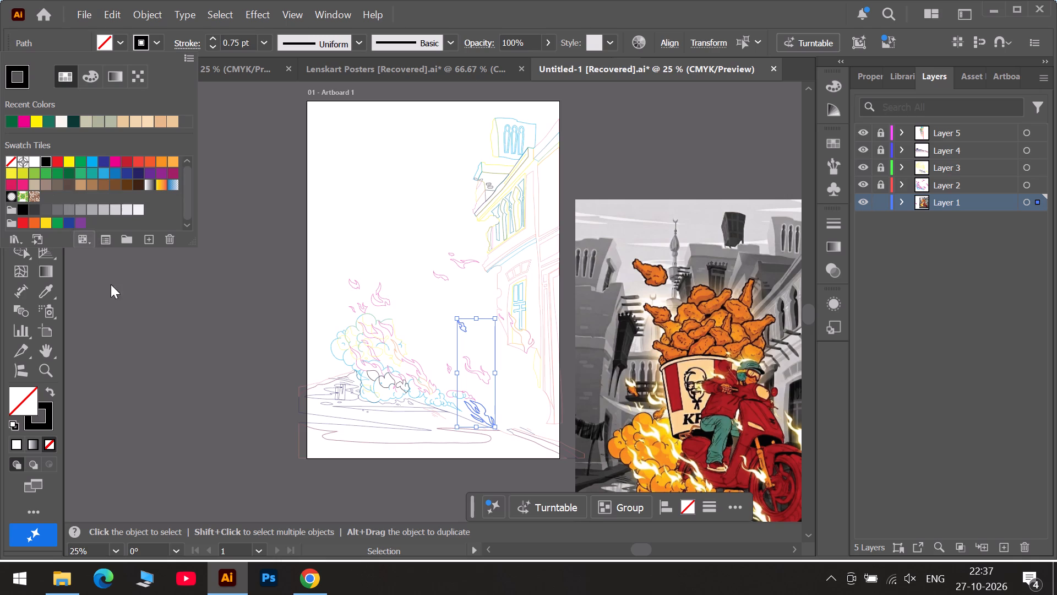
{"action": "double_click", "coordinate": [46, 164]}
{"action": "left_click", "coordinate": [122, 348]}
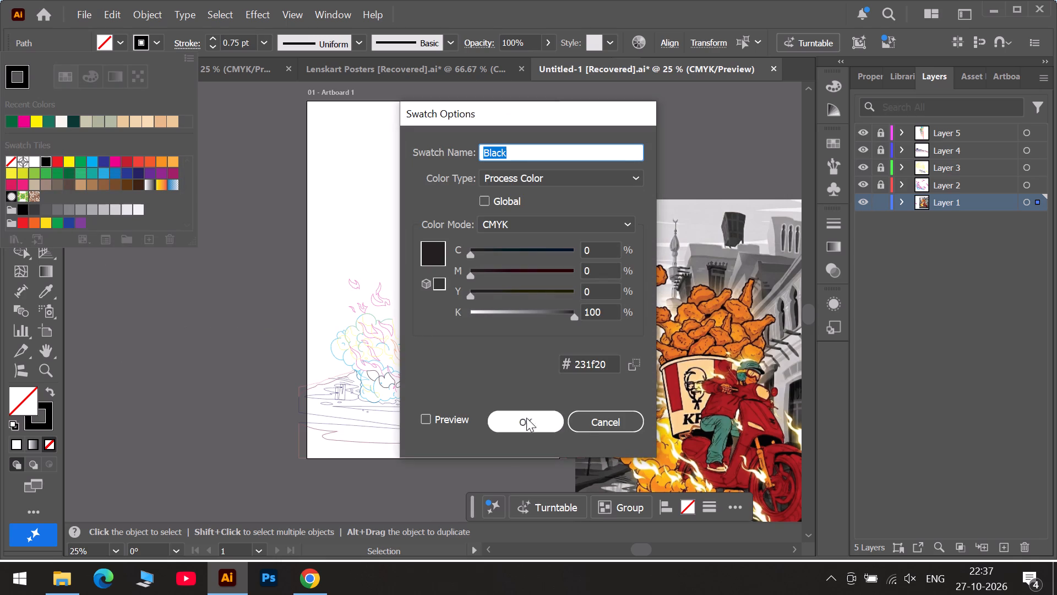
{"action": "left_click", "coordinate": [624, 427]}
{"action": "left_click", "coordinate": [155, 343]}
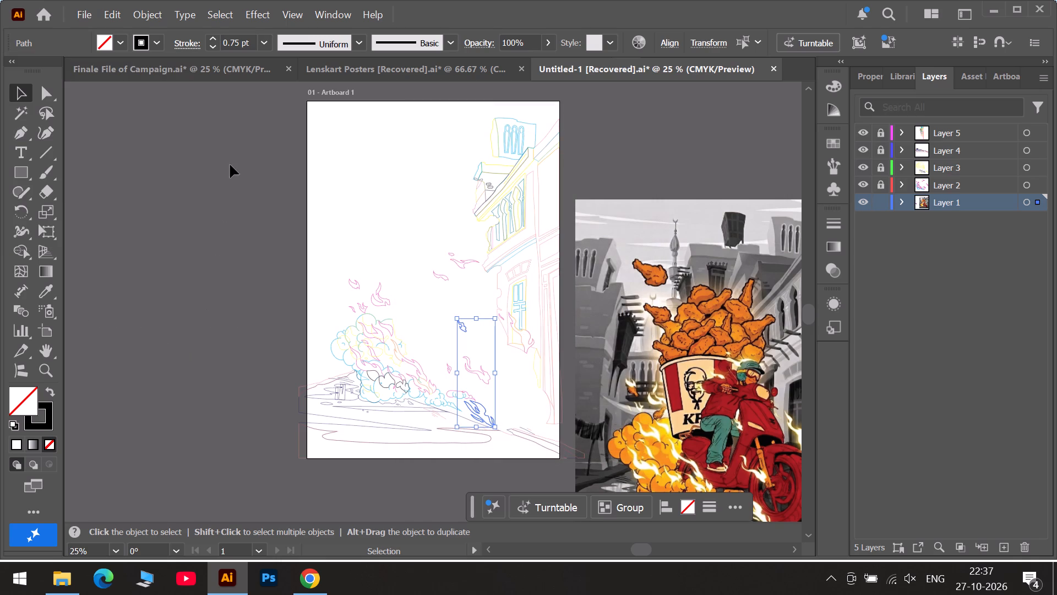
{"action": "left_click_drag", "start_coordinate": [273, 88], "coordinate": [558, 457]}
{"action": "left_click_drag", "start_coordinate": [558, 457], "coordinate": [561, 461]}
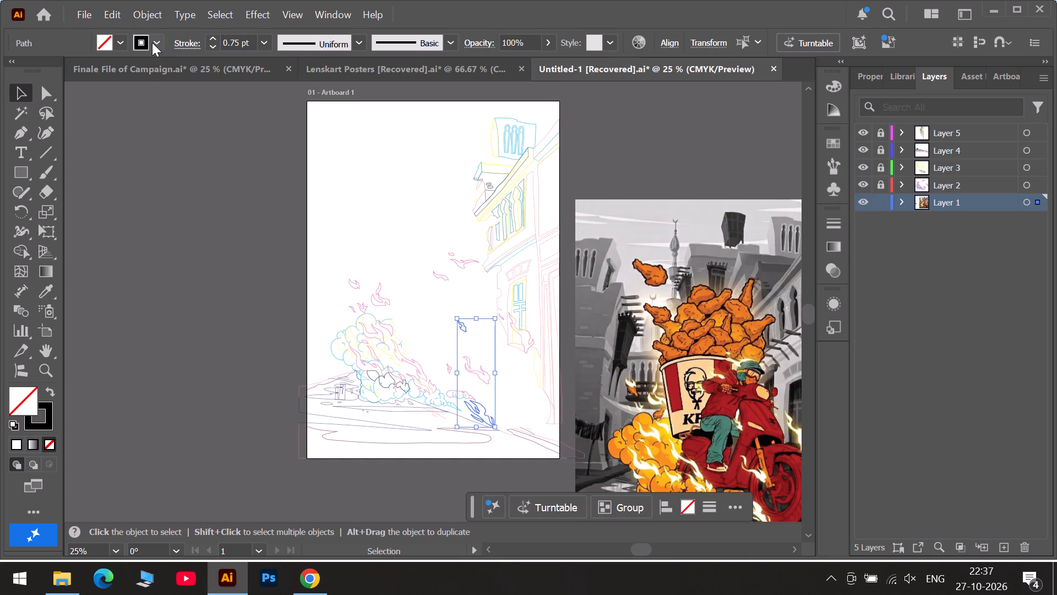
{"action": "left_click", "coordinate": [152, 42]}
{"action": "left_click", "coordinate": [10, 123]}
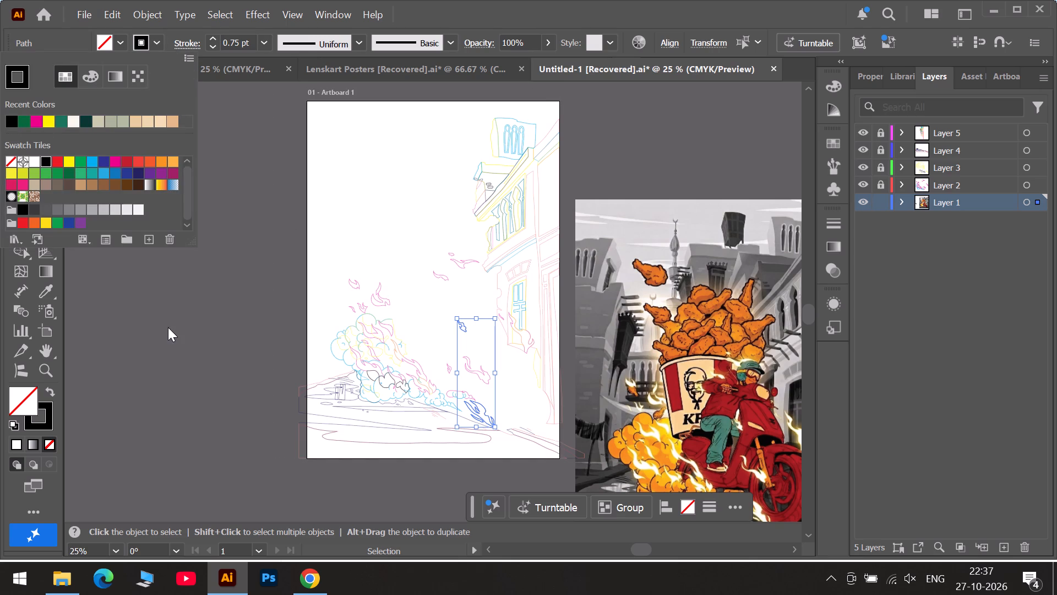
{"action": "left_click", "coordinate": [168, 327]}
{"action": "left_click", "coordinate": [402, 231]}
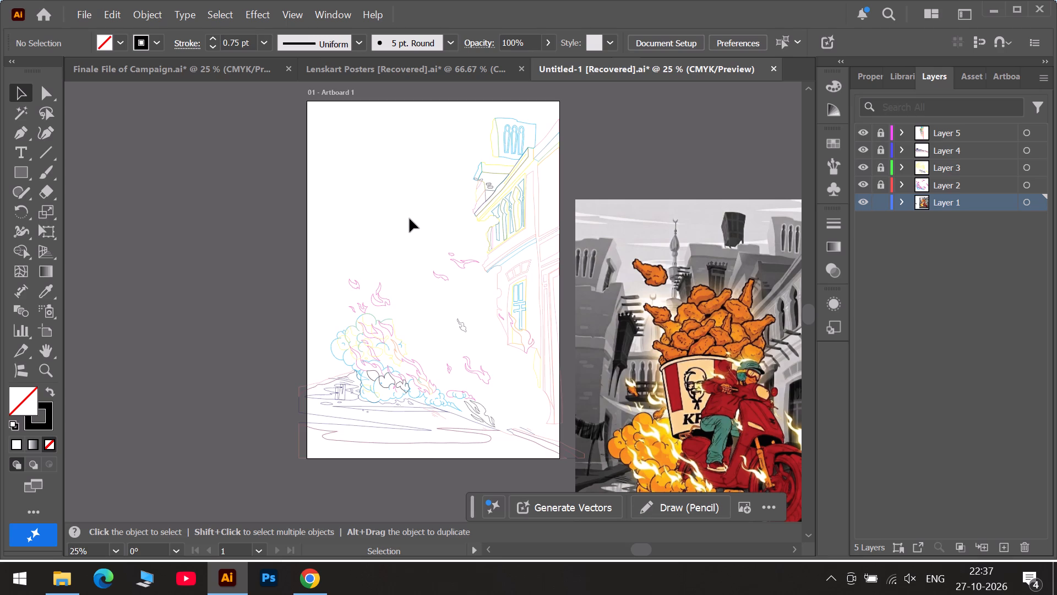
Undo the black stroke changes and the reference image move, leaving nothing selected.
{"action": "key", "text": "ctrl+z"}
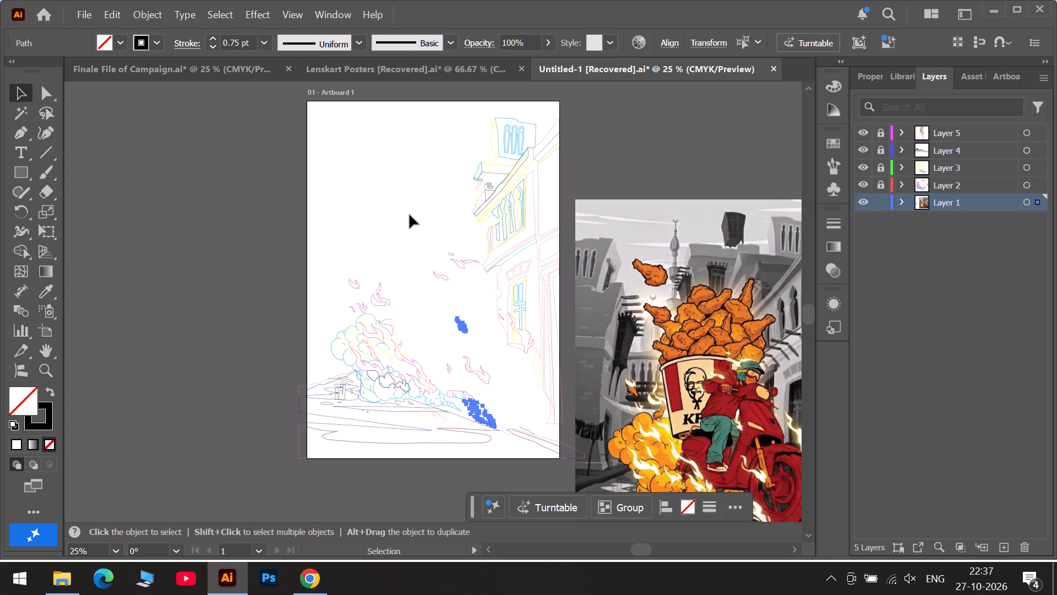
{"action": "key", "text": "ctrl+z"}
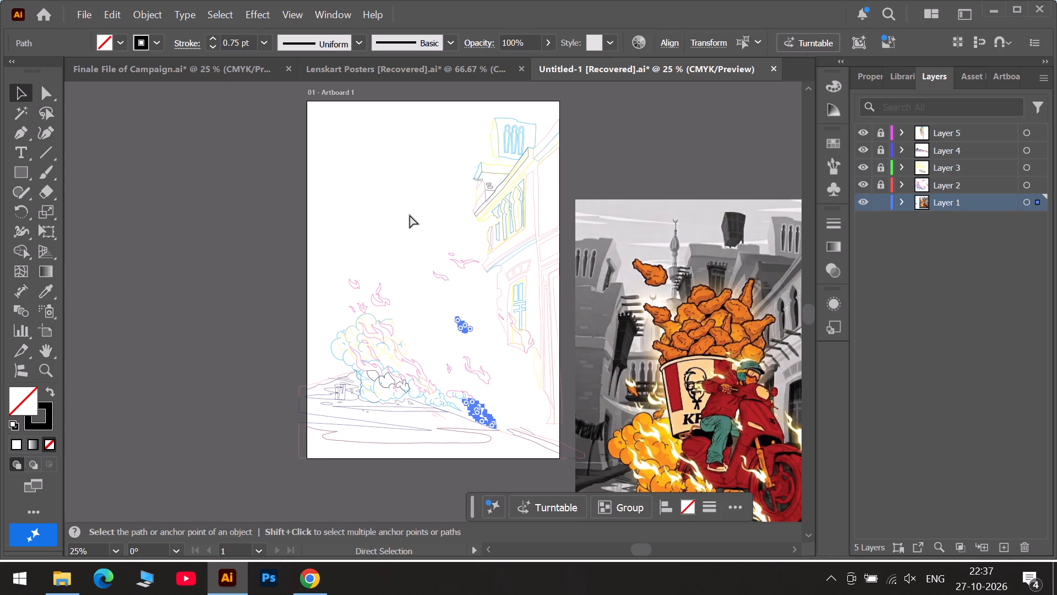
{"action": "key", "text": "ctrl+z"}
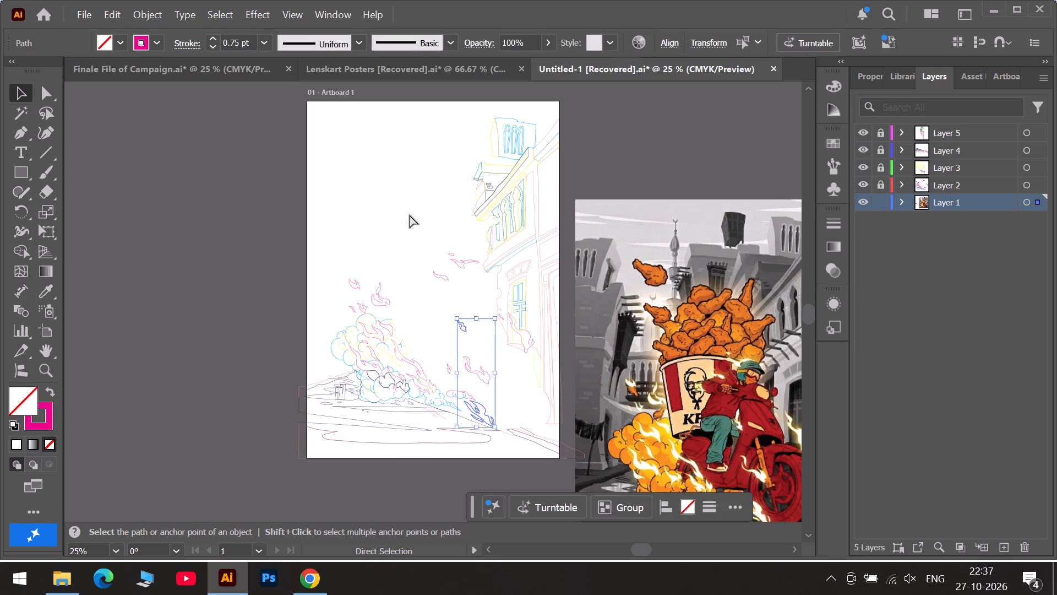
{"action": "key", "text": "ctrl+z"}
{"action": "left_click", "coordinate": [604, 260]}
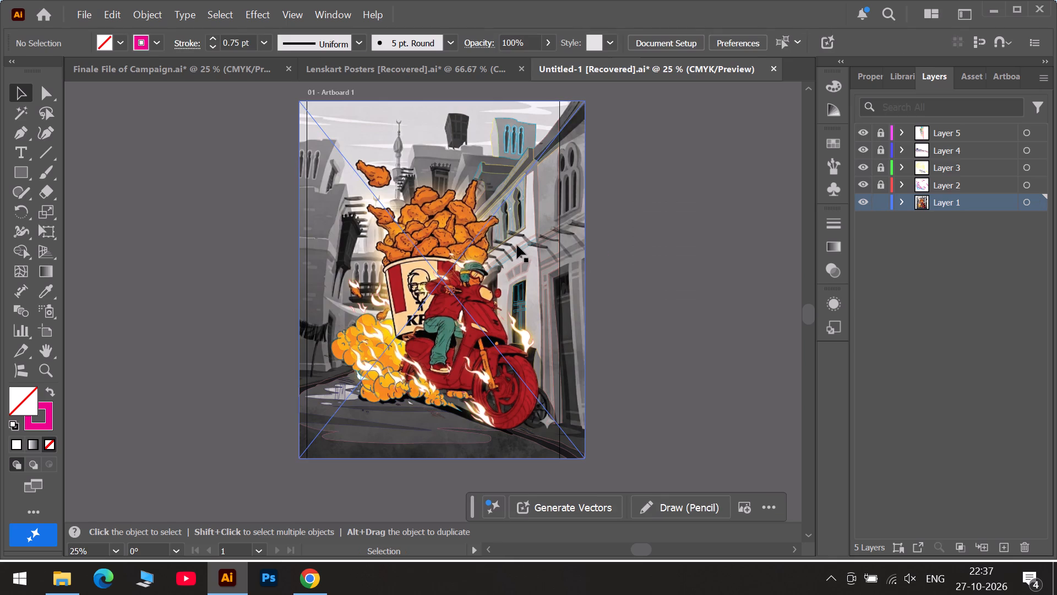
Examine the traced outlines beside the chicken, from the balcony down to the dark curved shape and the arched windows.
{"action": "scroll", "coordinate": [517, 245], "scroll_direction": "up", "scroll_amount": 7}
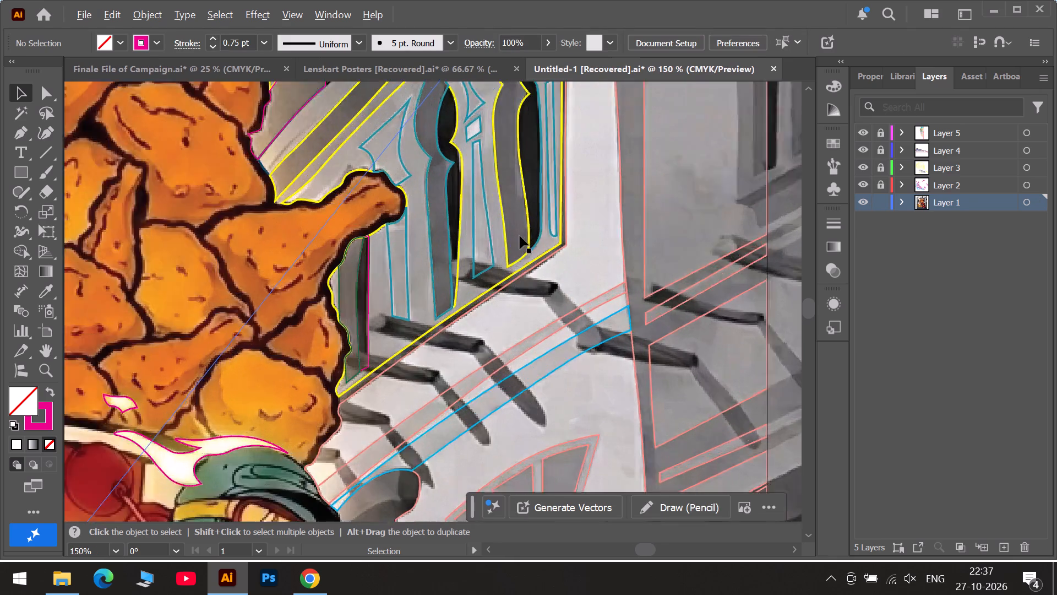
{"action": "scroll", "coordinate": [520, 236], "scroll_direction": "up", "scroll_amount": 2}
{"action": "scroll", "coordinate": [520, 236], "scroll_direction": "down", "scroll_amount": 14}
{"action": "scroll", "coordinate": [492, 232], "scroll_direction": "down", "scroll_amount": 18}
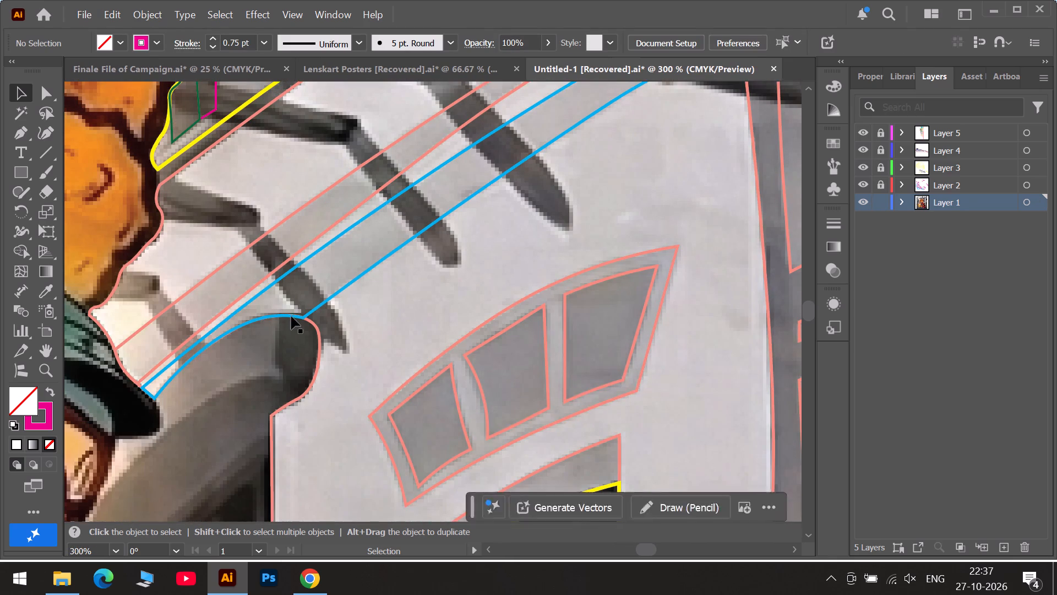
{"action": "scroll", "coordinate": [291, 316], "scroll_direction": "down", "scroll_amount": 9}
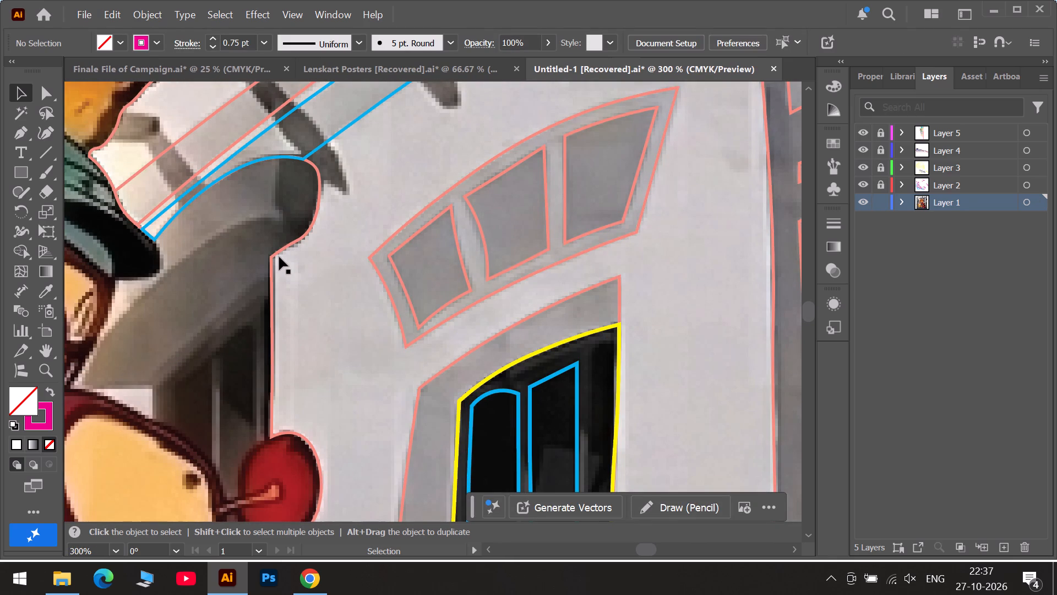
{"action": "scroll", "coordinate": [279, 257], "scroll_direction": "down", "scroll_amount": 1, "text": "alt"}
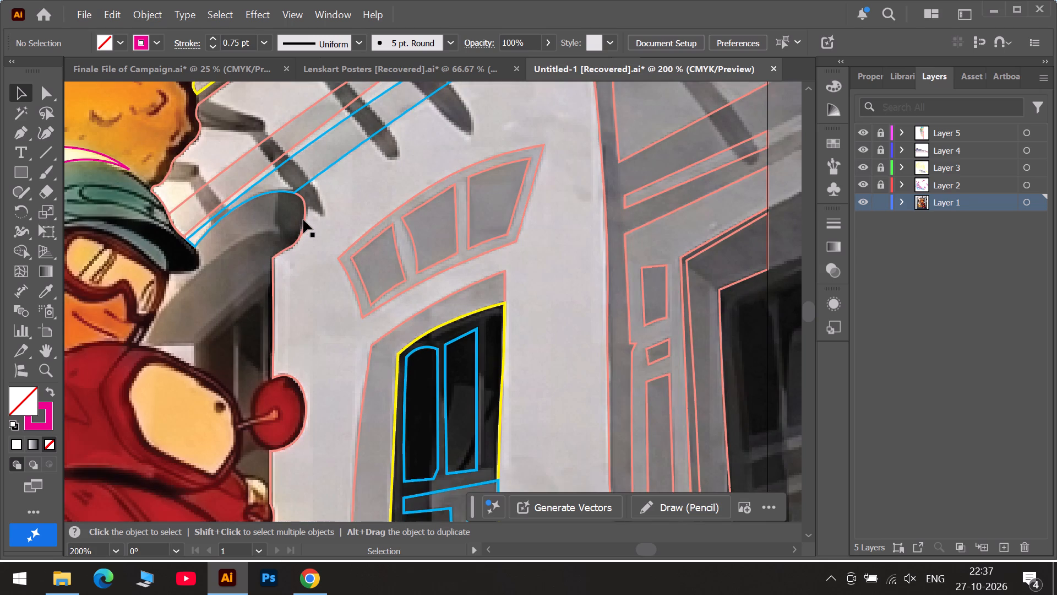
Lock Layer 1 with the reference image in its original place, and unlock Layer 5.
{"action": "left_click_drag", "start_coordinate": [303, 220], "coordinate": [296, 235]}
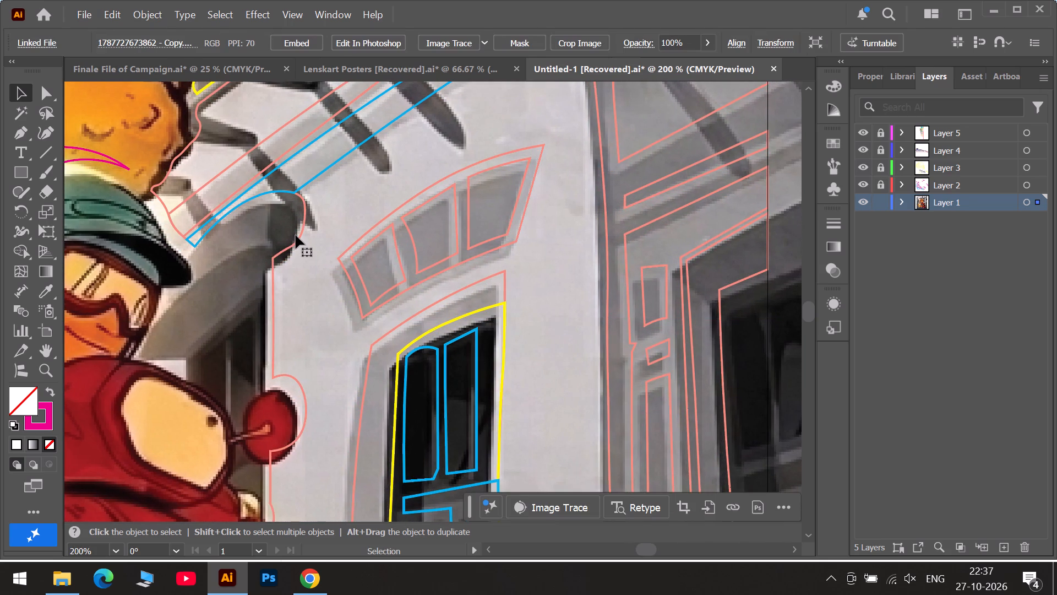
{"action": "key", "text": "ctrl+z"}
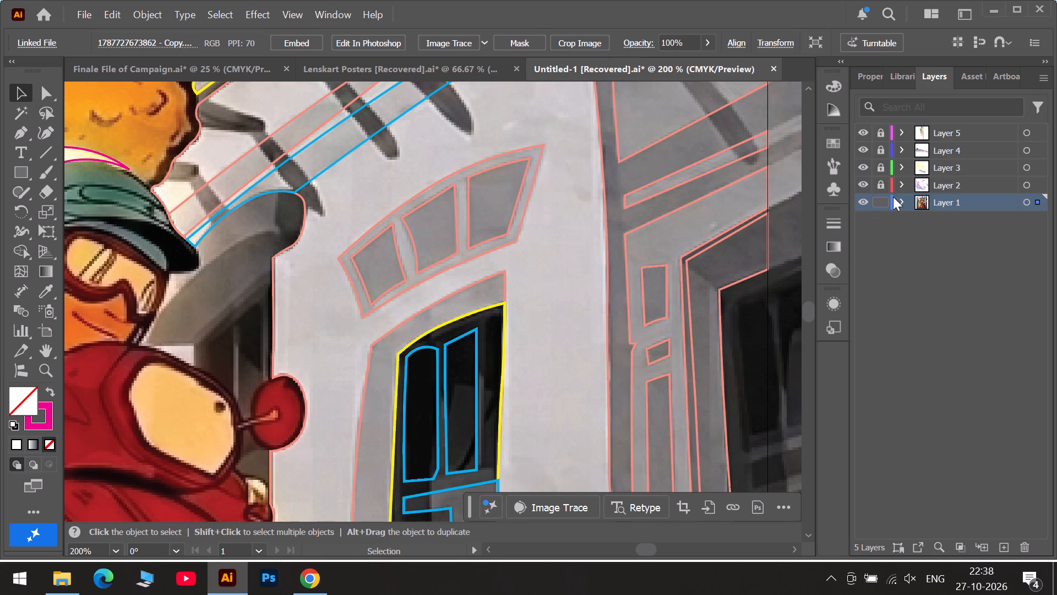
{"action": "left_click", "coordinate": [882, 202]}
{"action": "left_click", "coordinate": [882, 132]}
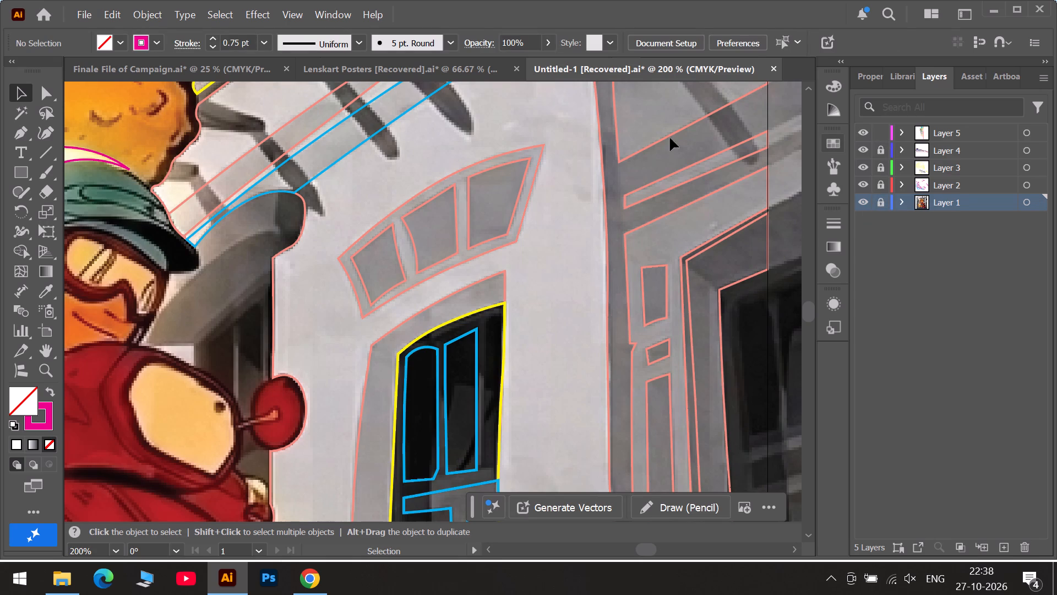
Using the Curvature tool, pull the light wall outline's anchors between the dark arch and red oval inward toward the oval's stem.
{"action": "left_click", "coordinate": [297, 241]}
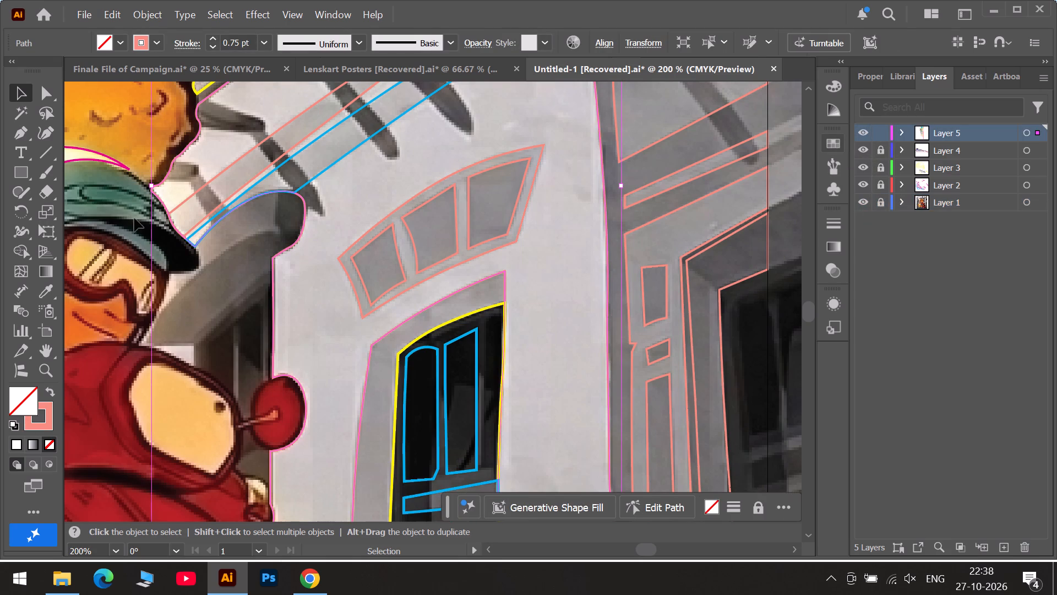
{"action": "left_click", "coordinate": [49, 131]}
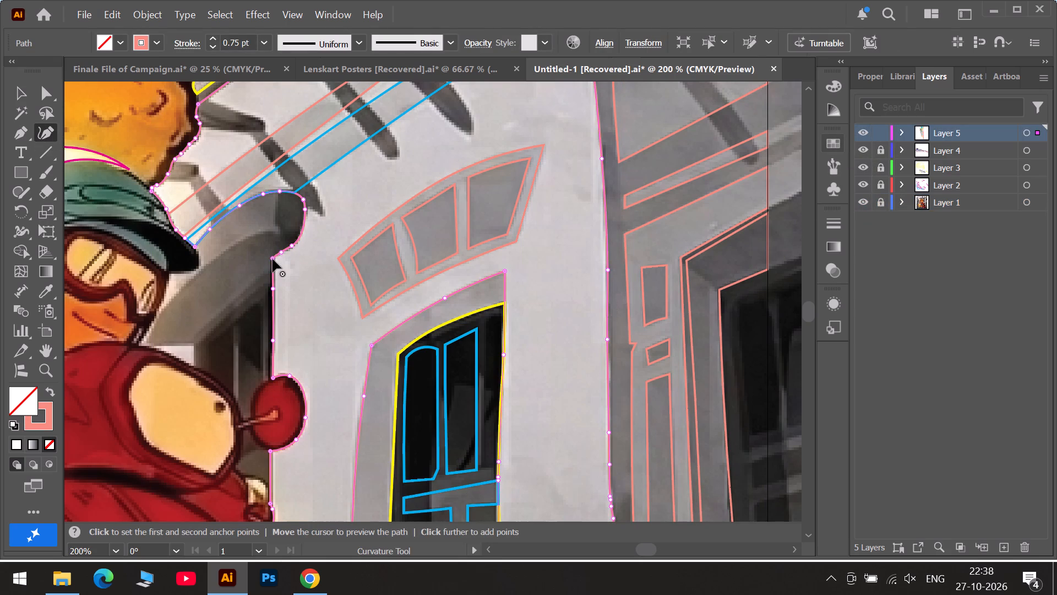
{"action": "left_click_drag", "start_coordinate": [272, 258], "coordinate": [225, 375]}
{"action": "left_click_drag", "start_coordinate": [273, 338], "coordinate": [265, 350]}
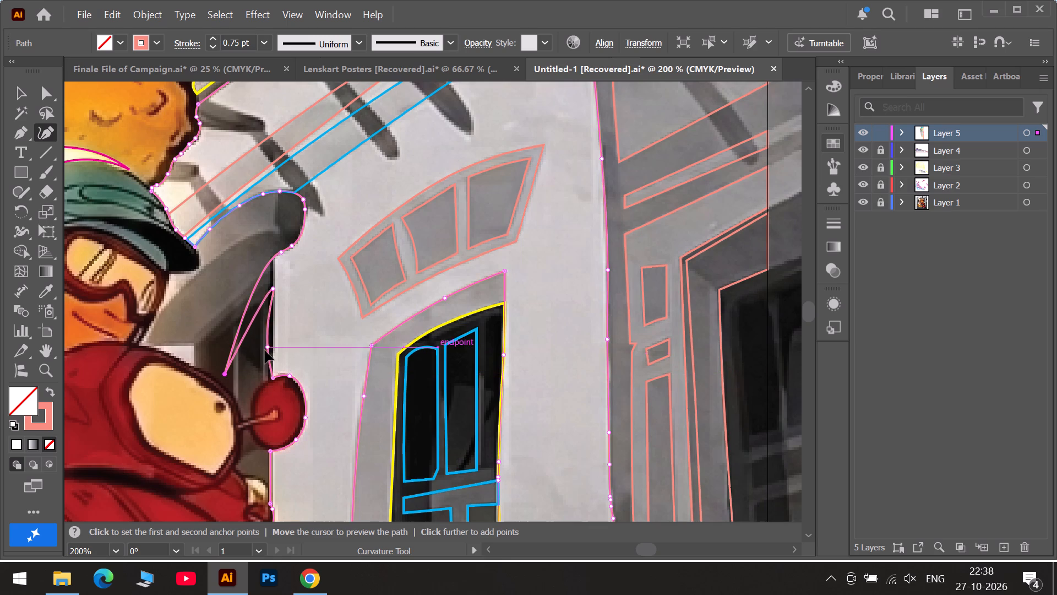
{"action": "left_click_drag", "start_coordinate": [265, 350], "coordinate": [255, 387]}
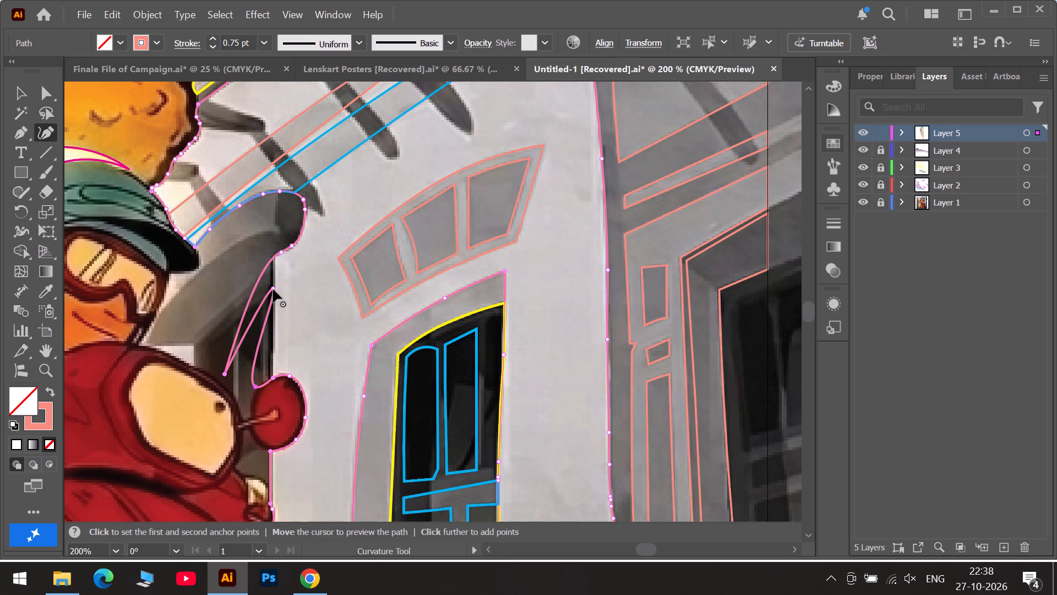
{"action": "left_click_drag", "start_coordinate": [273, 289], "coordinate": [249, 412]}
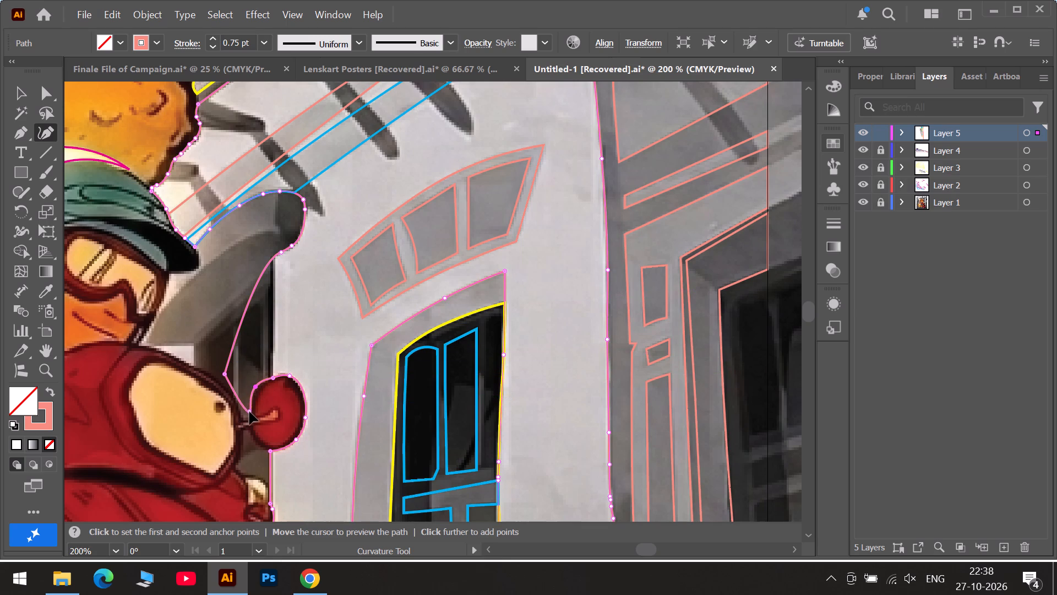
{"action": "left_click_drag", "start_coordinate": [249, 412], "coordinate": [249, 415]}
{"action": "left_click", "coordinate": [256, 387]}
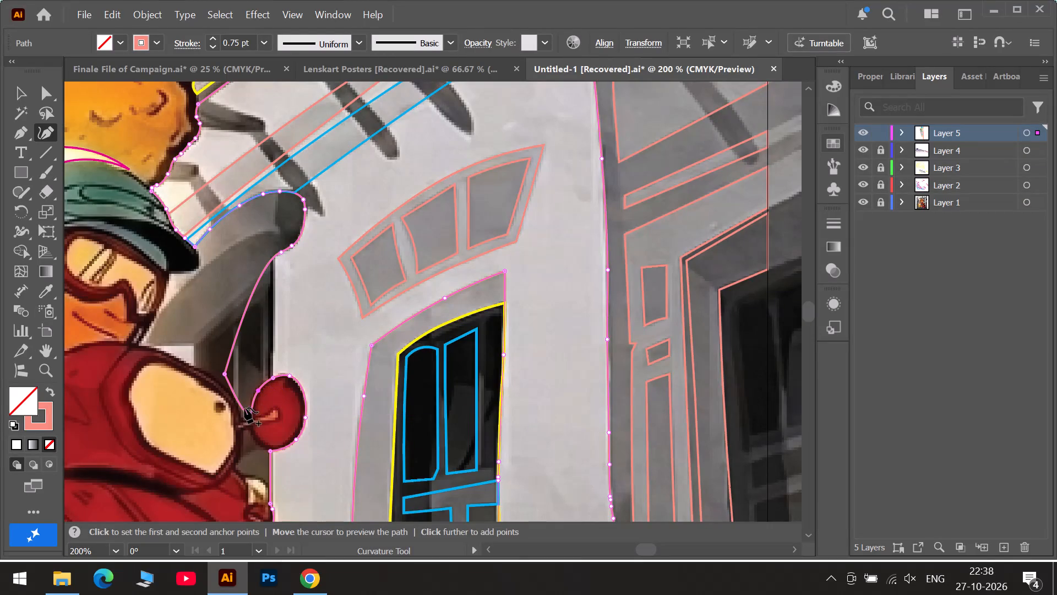
Shape the wall outline around the red oval's inner edge, with corner points where it meets the stem beside the cream patch.
{"action": "scroll", "coordinate": [258, 421], "scroll_direction": "up", "scroll_amount": 4, "text": "alt"}
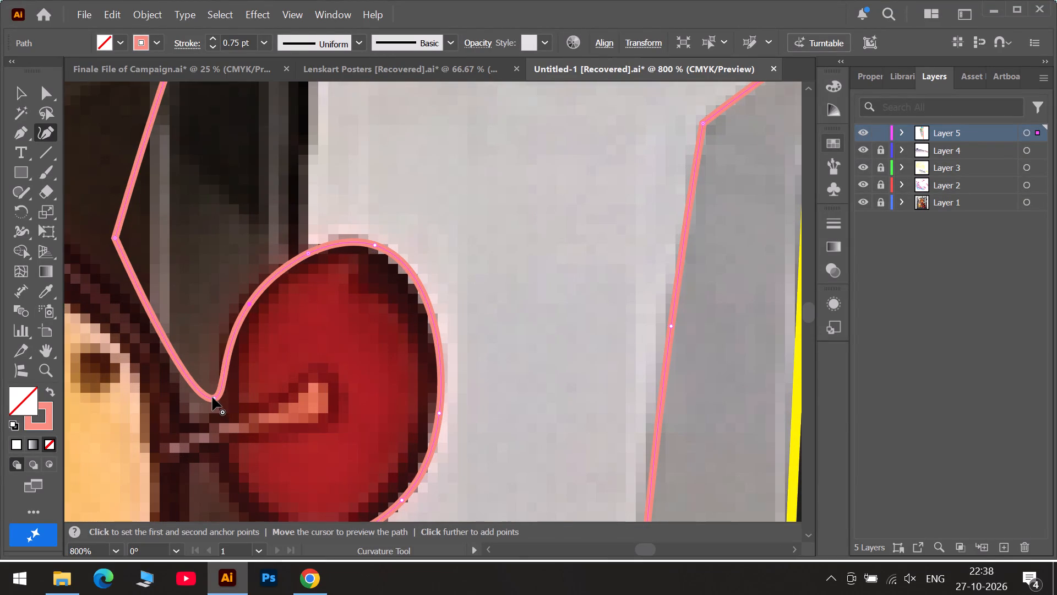
{"action": "left_click_drag", "start_coordinate": [213, 397], "coordinate": [218, 414]}
{"action": "double_click", "coordinate": [218, 414]}
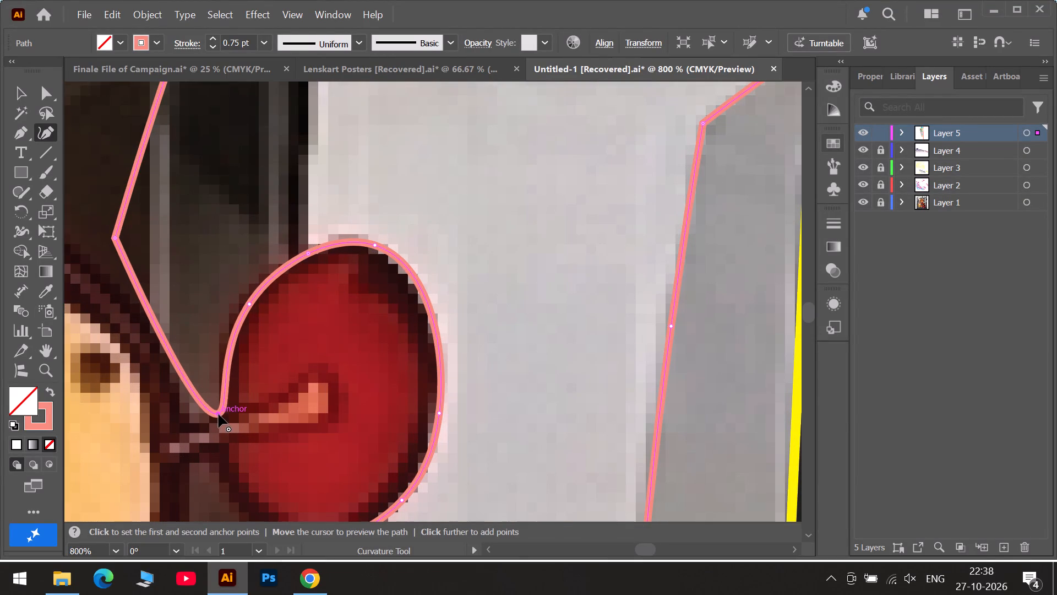
{"action": "left_click_drag", "start_coordinate": [219, 414], "coordinate": [225, 409]}
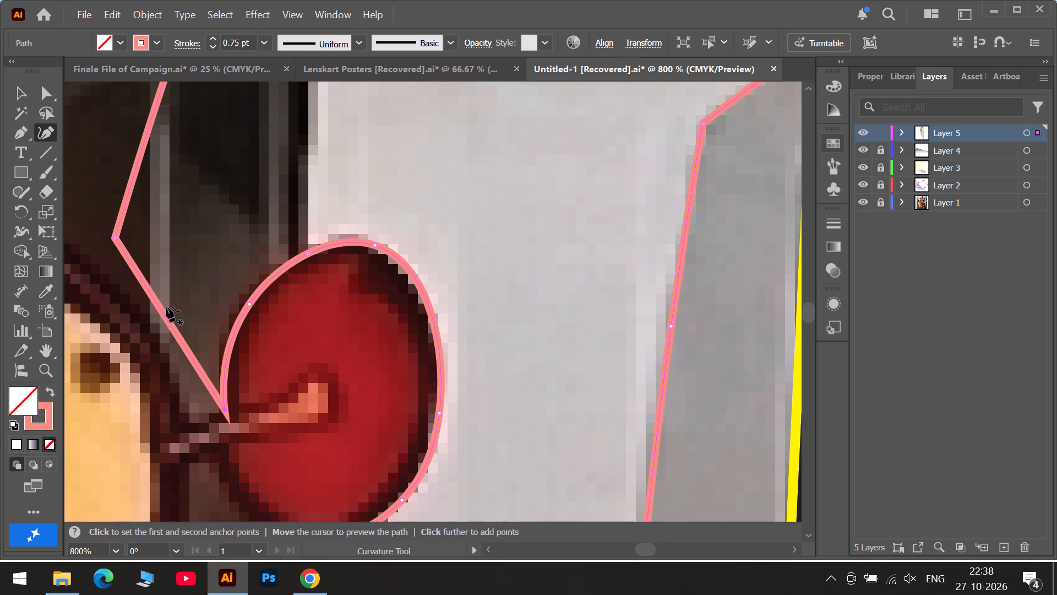
{"action": "left_click_drag", "start_coordinate": [162, 316], "coordinate": [179, 426]}
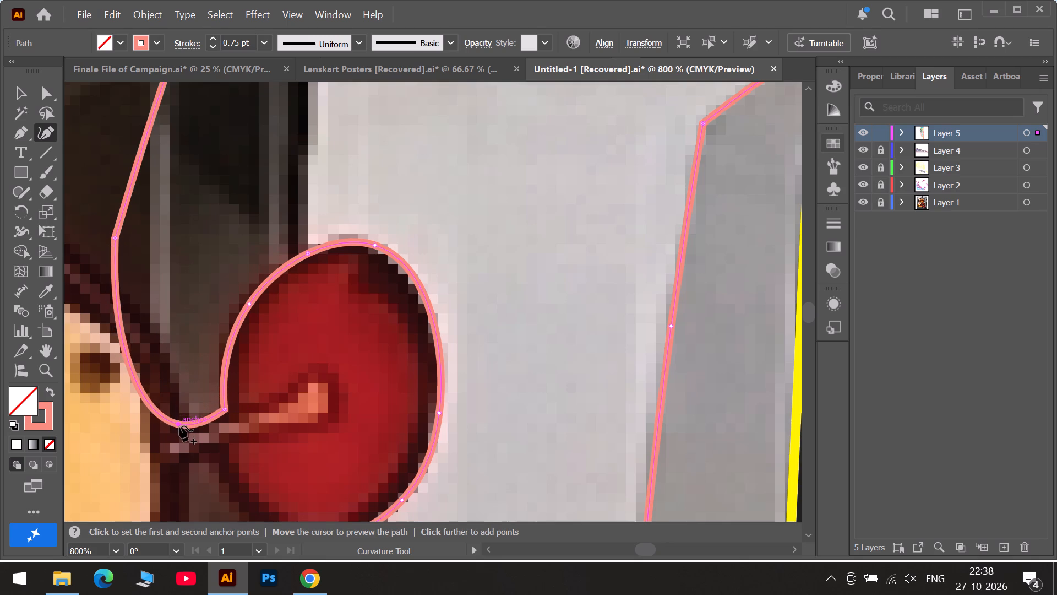
{"action": "double_click", "coordinate": [179, 426]}
{"action": "left_click", "coordinate": [206, 415]}
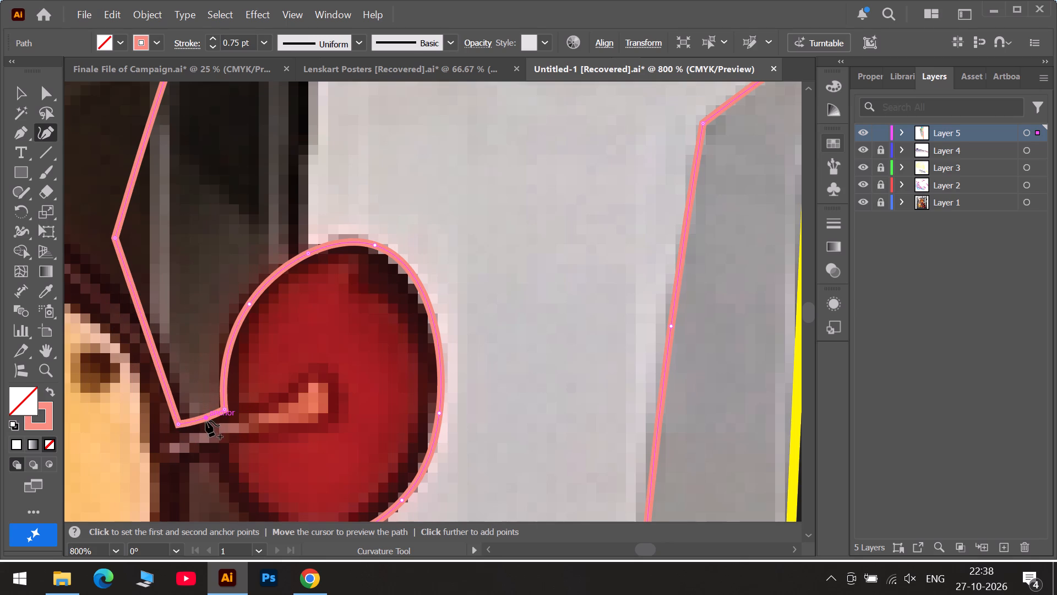
{"action": "left_click_drag", "start_coordinate": [224, 409], "coordinate": [225, 414]}
{"action": "left_click_drag", "start_coordinate": [225, 414], "coordinate": [225, 415]}
Refit the wall outline above the stem so it curves along the dark edge of the cream-patched shoulder.
{"action": "scroll", "coordinate": [217, 418], "scroll_direction": "down", "scroll_amount": 2, "text": "alt"}
{"action": "scroll", "coordinate": [180, 355], "scroll_direction": "up", "scroll_amount": 1}
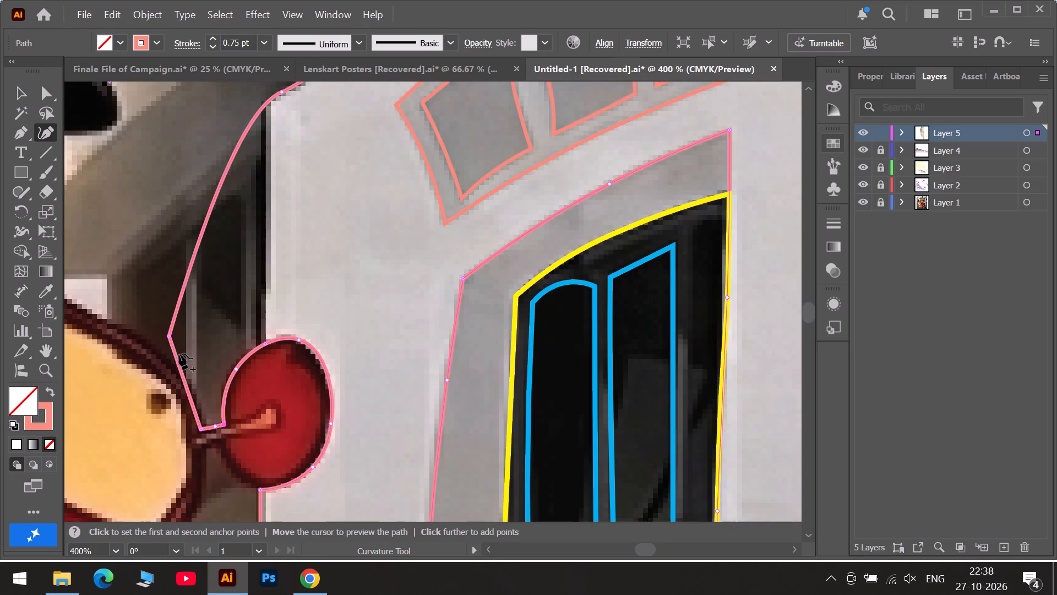
{"action": "scroll", "coordinate": [179, 353], "scroll_direction": "down", "scroll_amount": 1, "text": "alt"}
{"action": "left_click_drag", "start_coordinate": [173, 338], "coordinate": [157, 343]}
{"action": "double_click", "coordinate": [157, 343]}
{"action": "scroll", "coordinate": [157, 343], "scroll_direction": "down", "scroll_amount": 1}
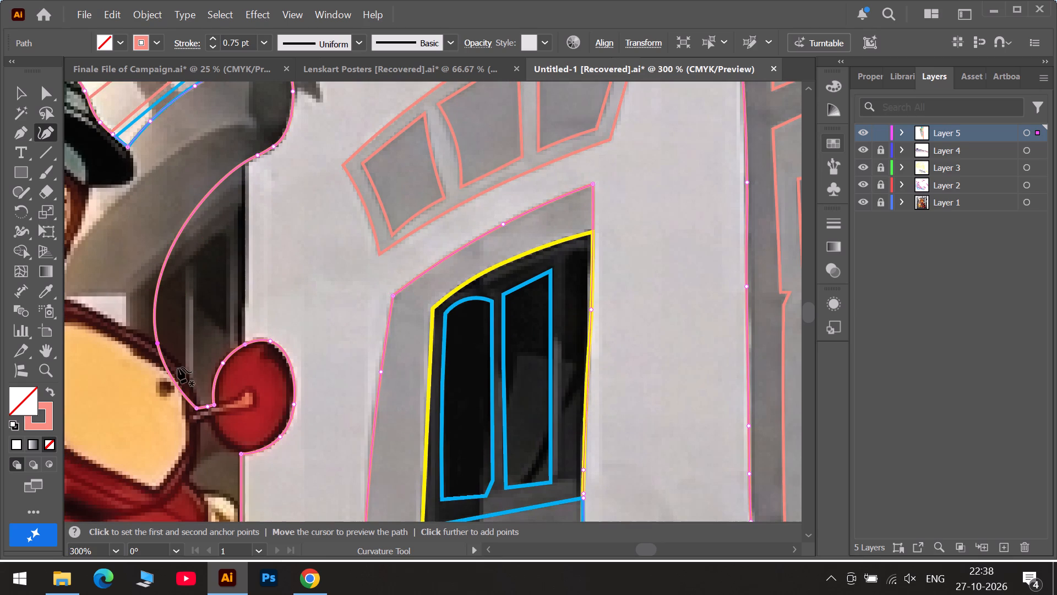
{"action": "left_click_drag", "start_coordinate": [178, 387], "coordinate": [185, 381]}
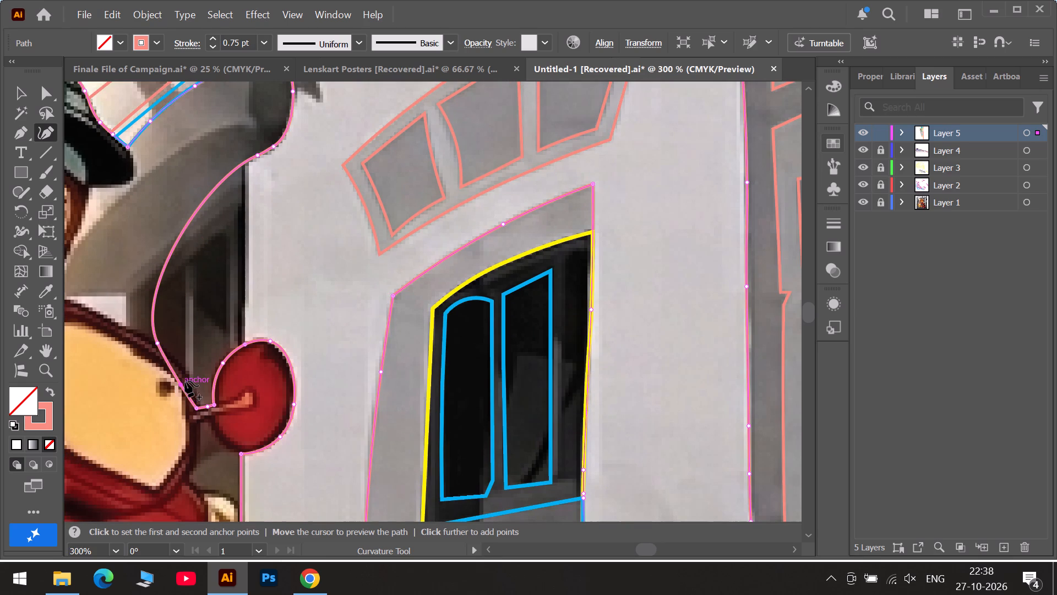
{"action": "left_click_drag", "start_coordinate": [185, 381], "coordinate": [194, 386]}
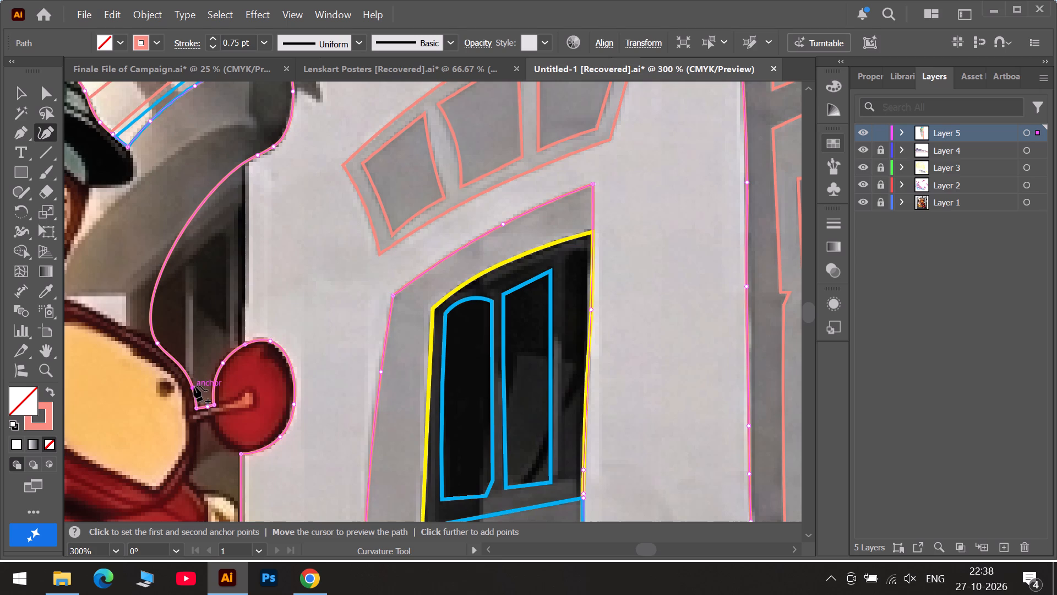
{"action": "left_click_drag", "start_coordinate": [194, 386], "coordinate": [191, 383]}
{"action": "scroll", "coordinate": [203, 415], "scroll_direction": "up", "scroll_amount": 2}
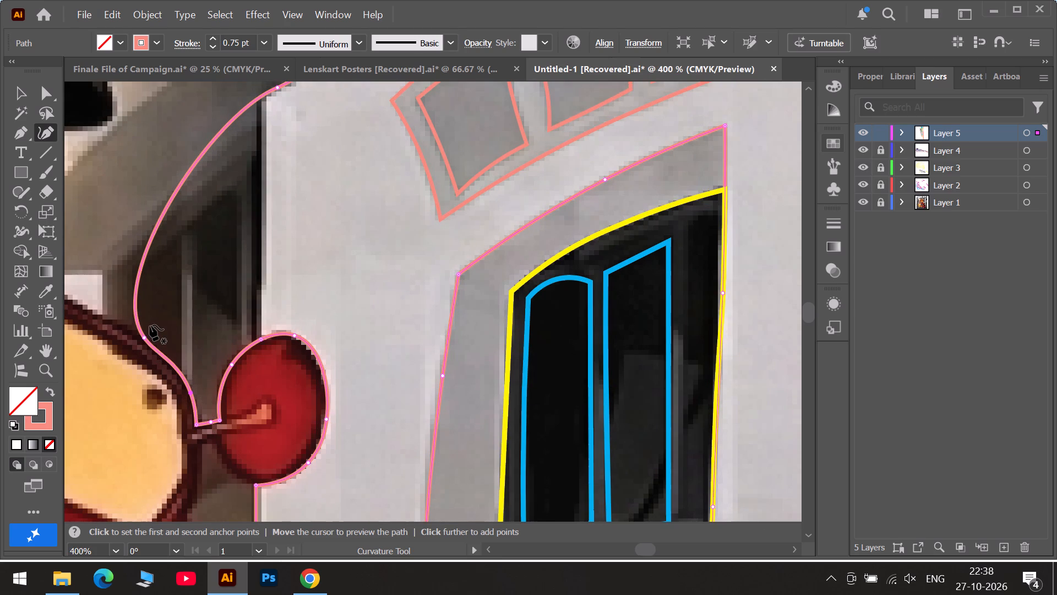
{"action": "scroll", "coordinate": [150, 325], "scroll_direction": "down", "scroll_amount": 1, "text": "alt"}
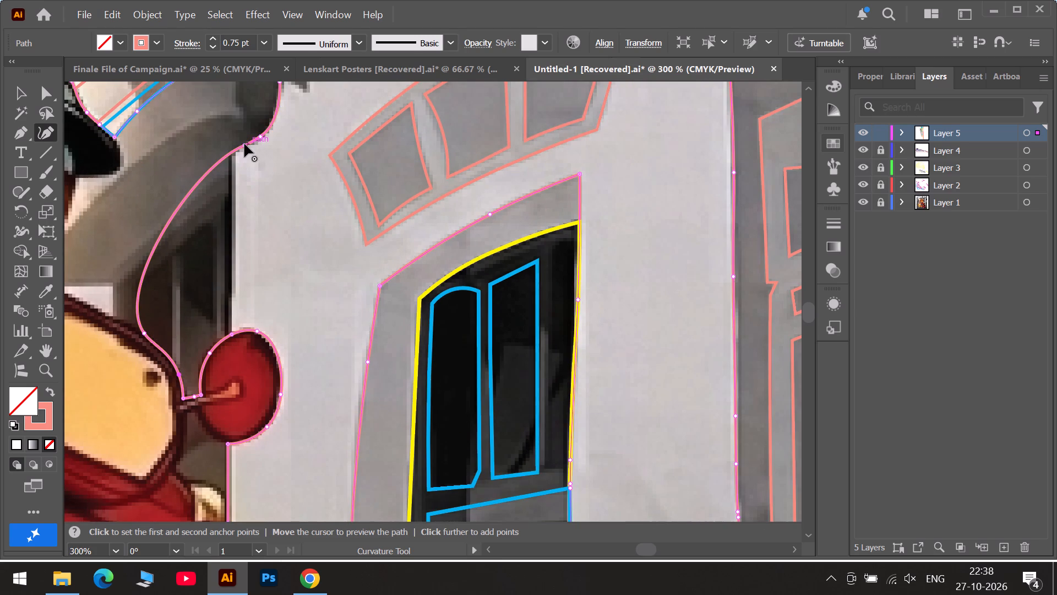
Move the wall outline's anchors around the dark curved shape inward across the grey arch, toward the area below the cap's brim.
{"action": "left_click_drag", "start_coordinate": [244, 144], "coordinate": [151, 204]}
{"action": "scroll", "coordinate": [263, 144], "scroll_direction": "up", "scroll_amount": 5}
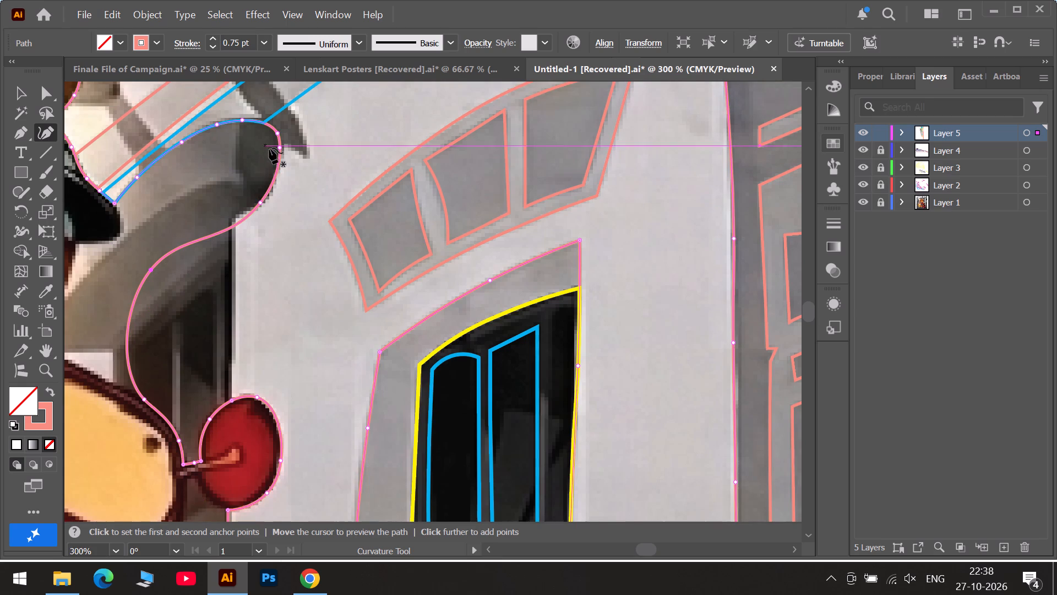
{"action": "left_click_drag", "start_coordinate": [279, 145], "coordinate": [213, 182]}
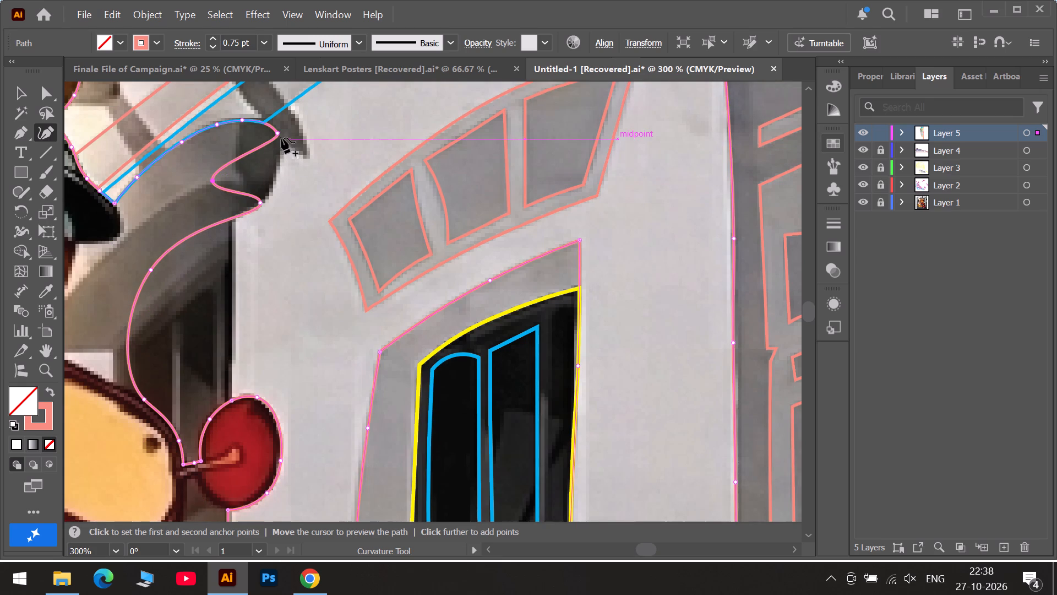
{"action": "left_click_drag", "start_coordinate": [278, 133], "coordinate": [183, 158]}
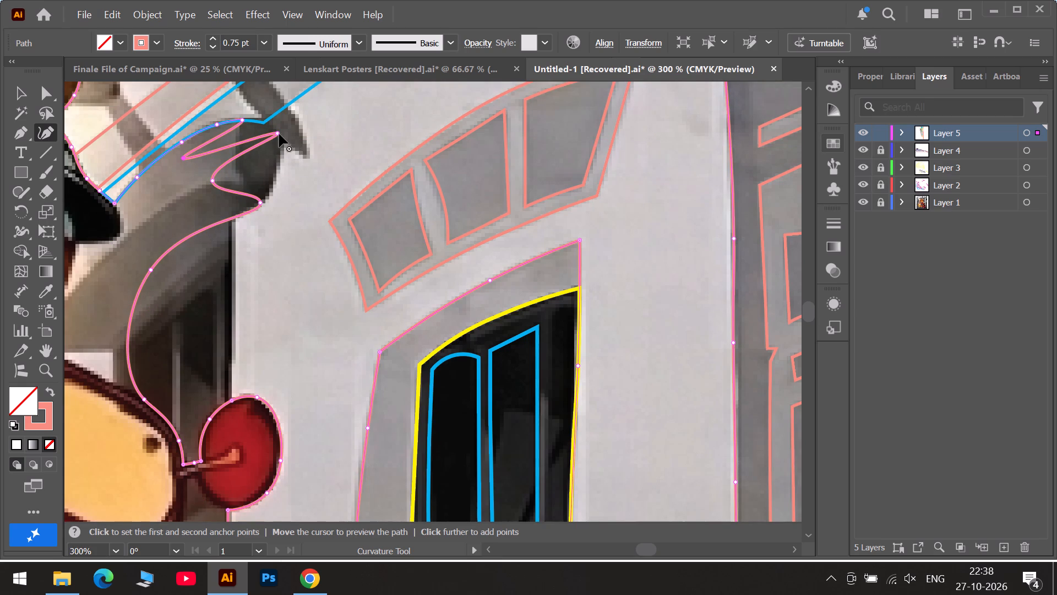
{"action": "left_click_drag", "start_coordinate": [278, 134], "coordinate": [147, 222]}
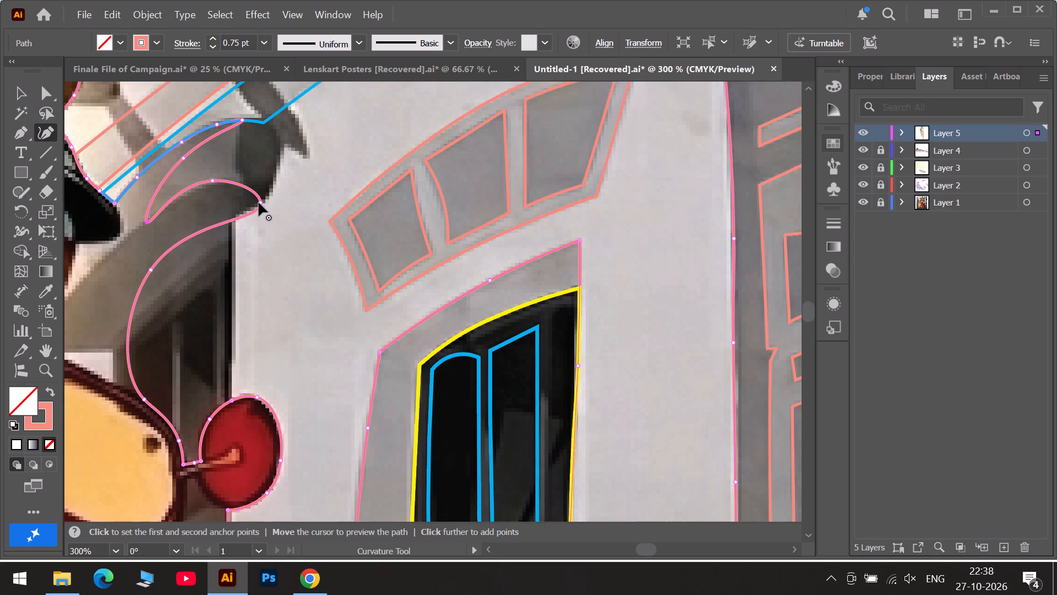
{"action": "left_click_drag", "start_coordinate": [259, 203], "coordinate": [127, 248]}
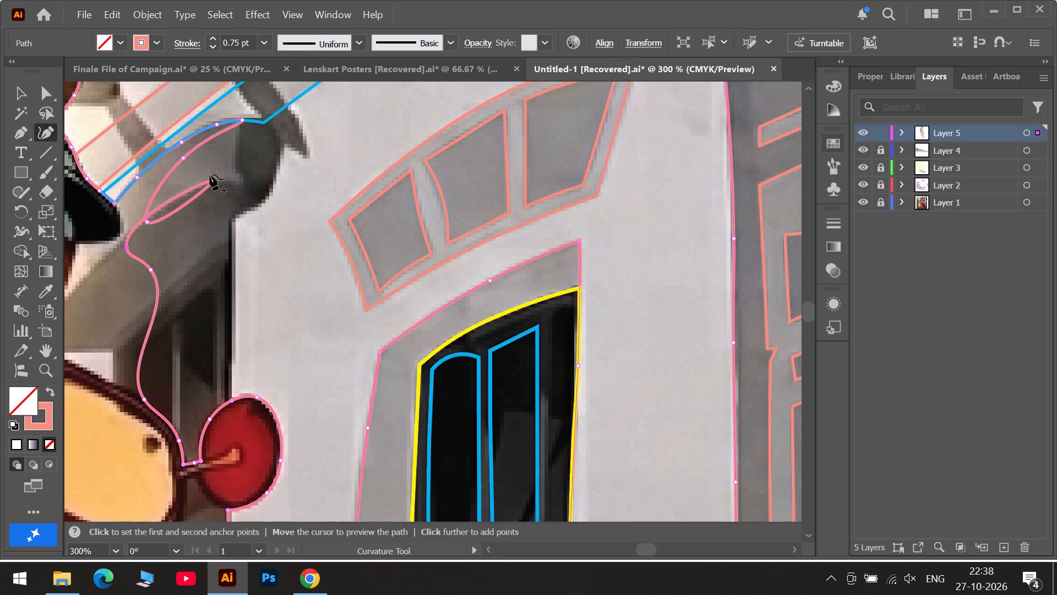
{"action": "left_click_drag", "start_coordinate": [211, 180], "coordinate": [94, 257]}
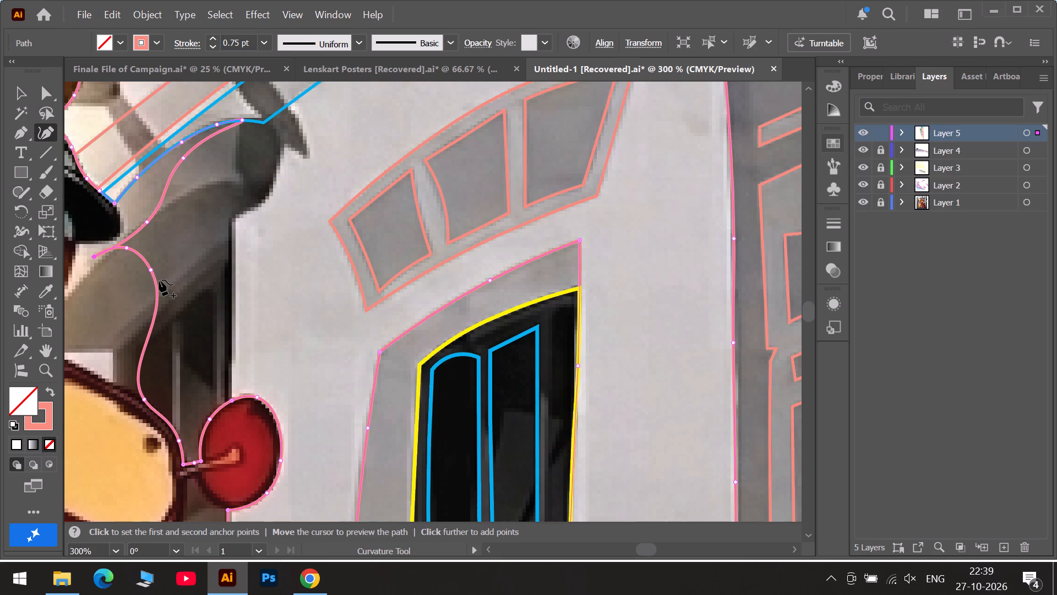
Extend the wall outline along the grey arch's outer edge to the red jacket's collar, and fit it along the shoulder's upper edge.
{"action": "left_click_drag", "start_coordinate": [151, 269], "coordinate": [85, 371]}
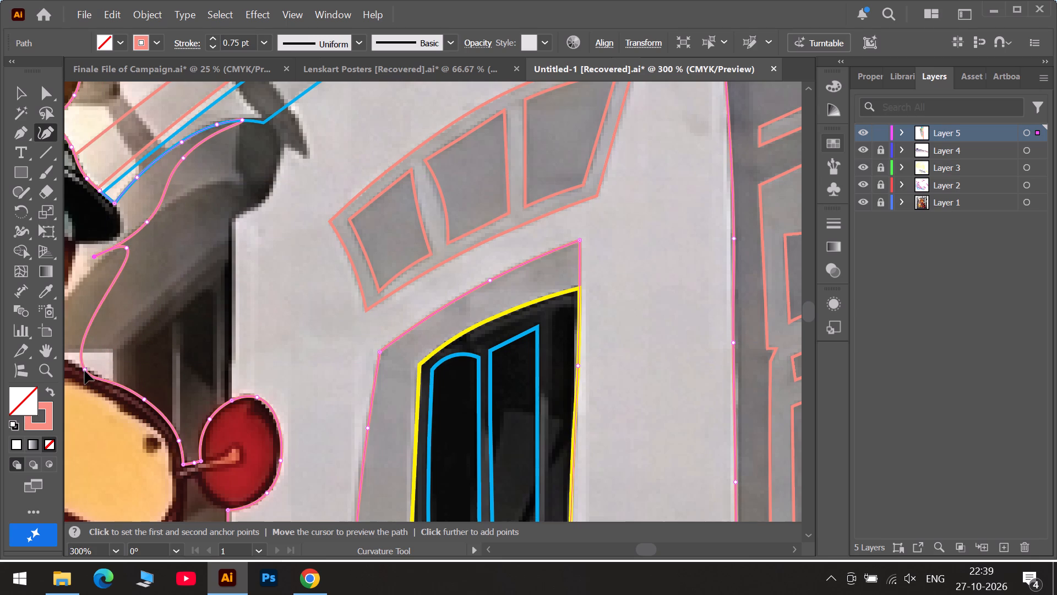
{"action": "left_click_drag", "start_coordinate": [85, 371], "coordinate": [88, 370]}
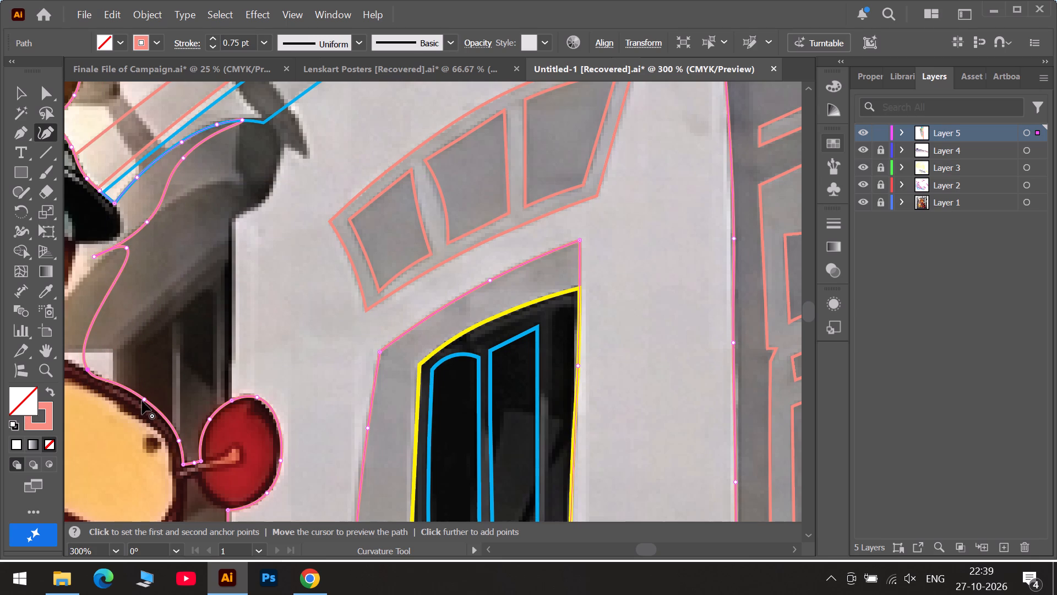
{"action": "left_click", "coordinate": [143, 399]}
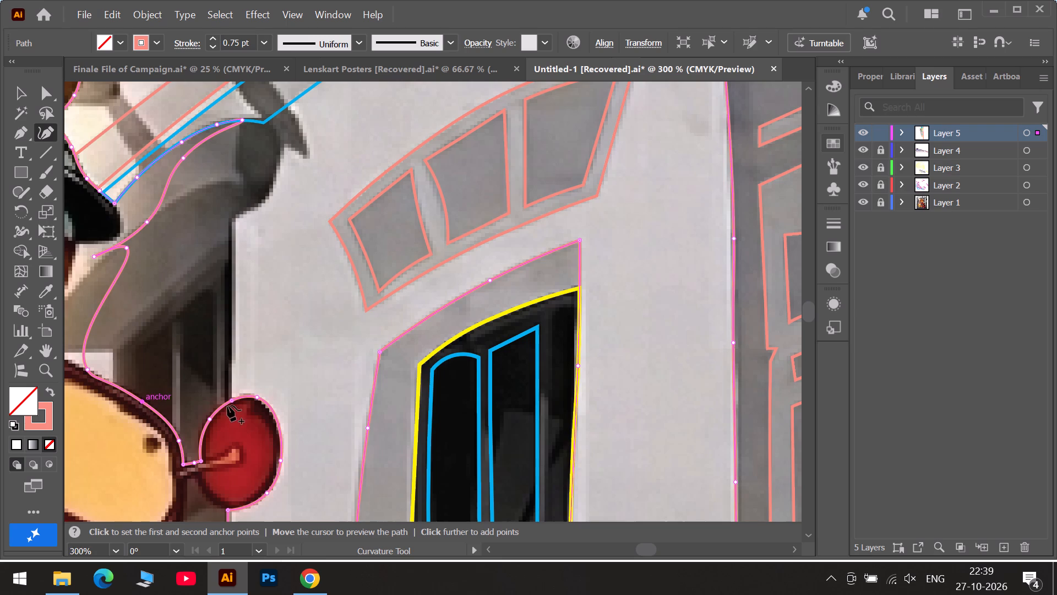
{"action": "left_click", "coordinate": [589, 551]}
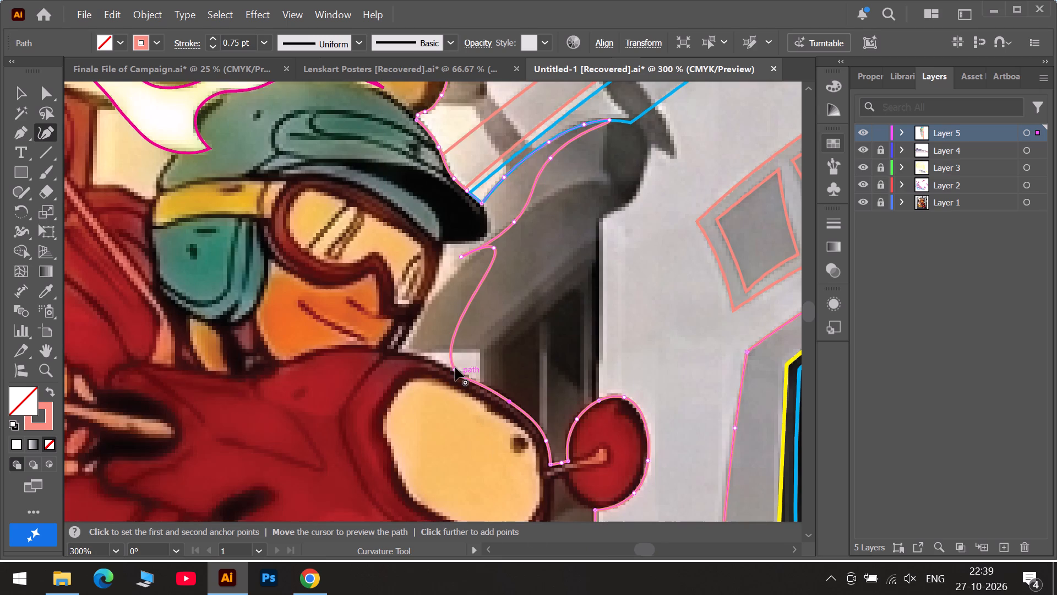
{"action": "left_click_drag", "start_coordinate": [493, 249], "coordinate": [421, 357]}
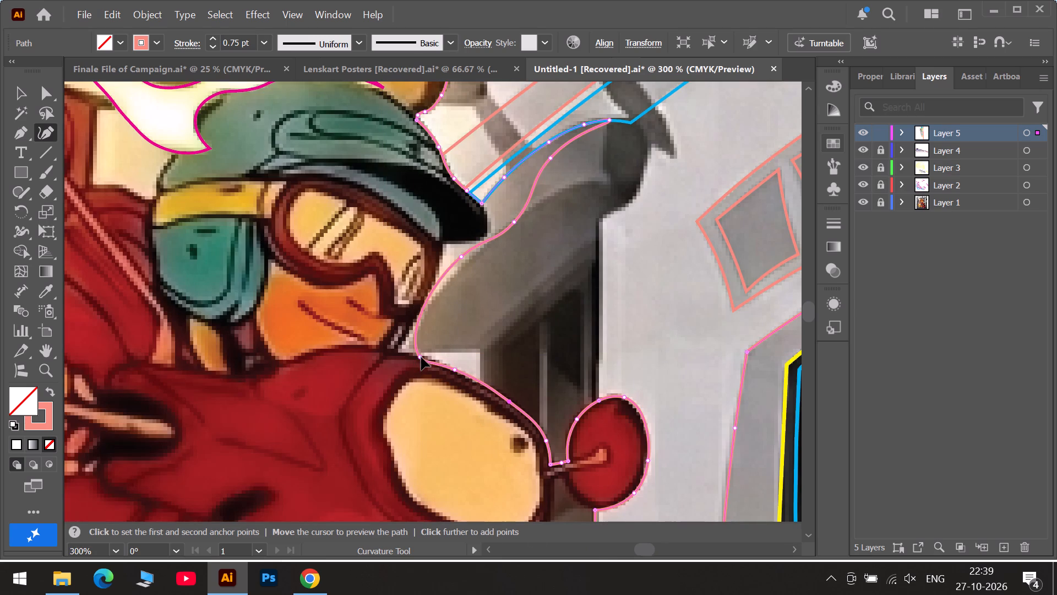
{"action": "left_click_drag", "start_coordinate": [421, 357], "coordinate": [417, 352]}
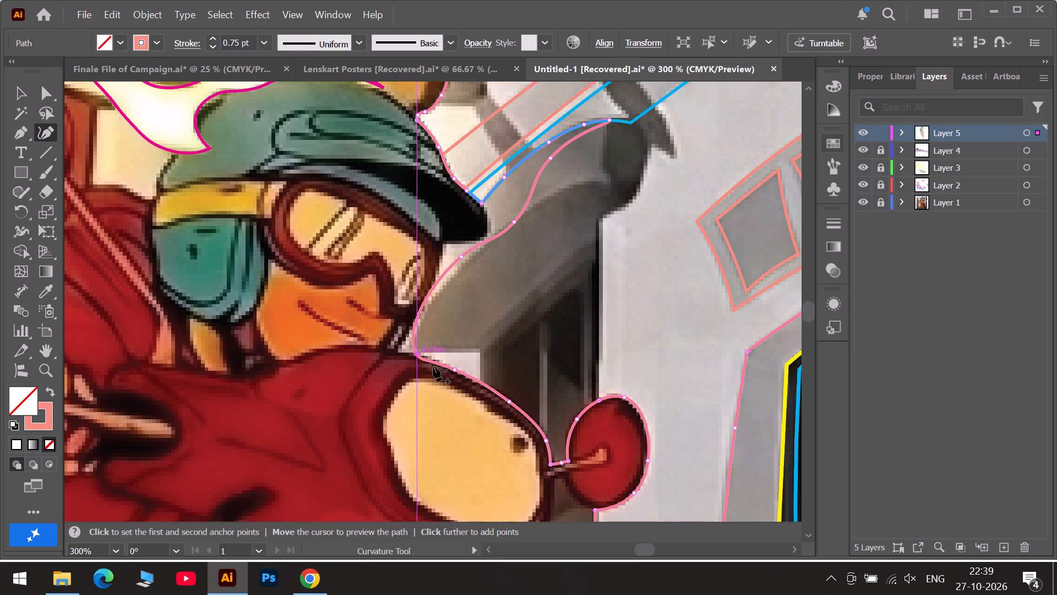
{"action": "left_click_drag", "start_coordinate": [456, 371], "coordinate": [460, 375]}
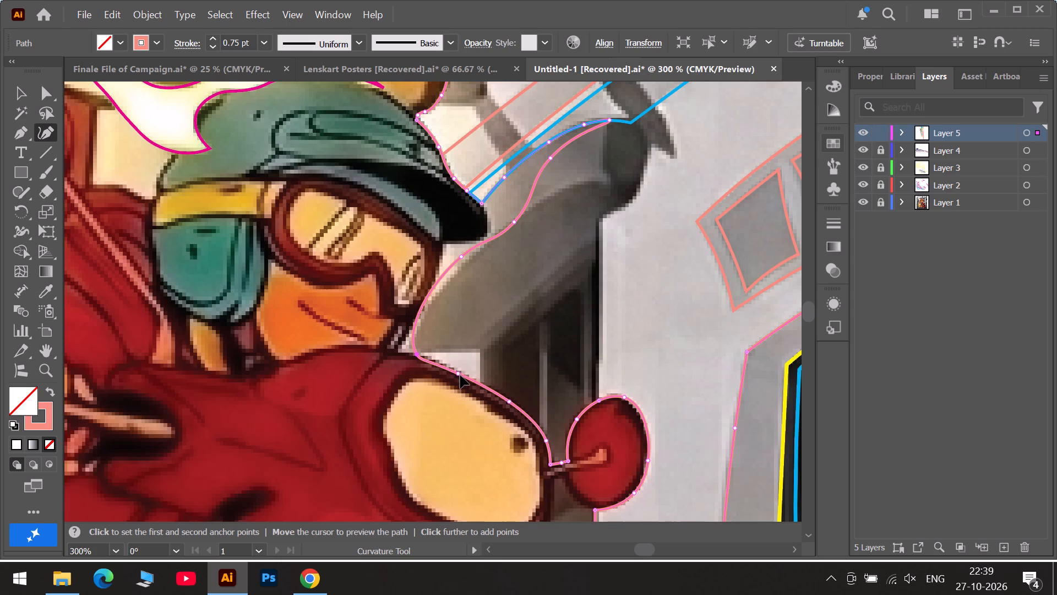
{"action": "left_click_drag", "start_coordinate": [460, 375], "coordinate": [473, 380]}
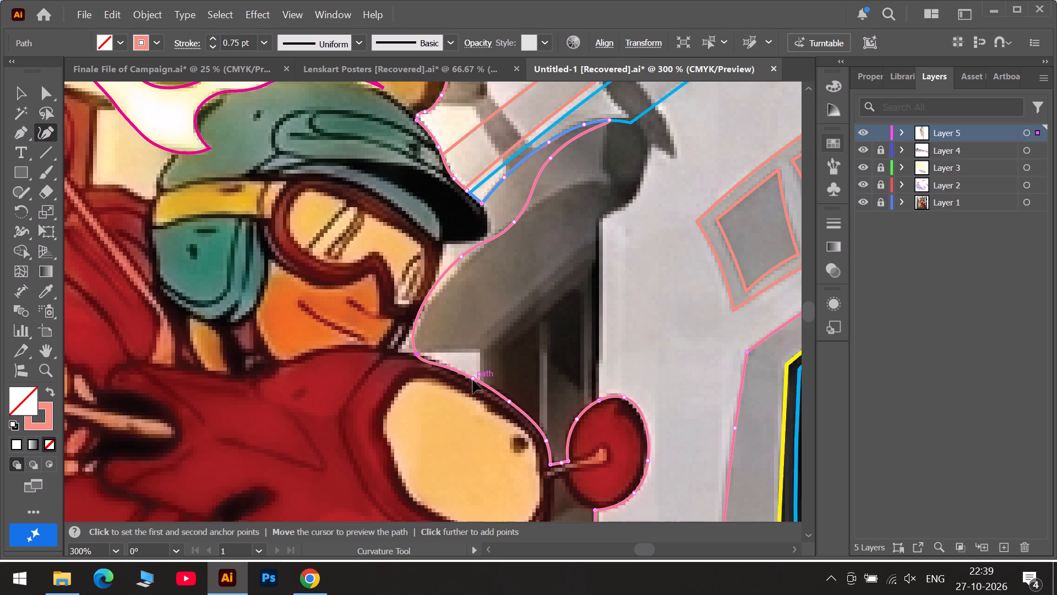
Move the wall outline's lower arch anchor to the jacket collar's corner and refit the outline along the shoulder's upper edge.
{"action": "left_click_drag", "start_coordinate": [473, 380], "coordinate": [462, 376]}
{"action": "left_click_drag", "start_coordinate": [462, 376], "coordinate": [467, 378]}
{"action": "scroll", "coordinate": [406, 335], "scroll_direction": "up", "scroll_amount": 4}
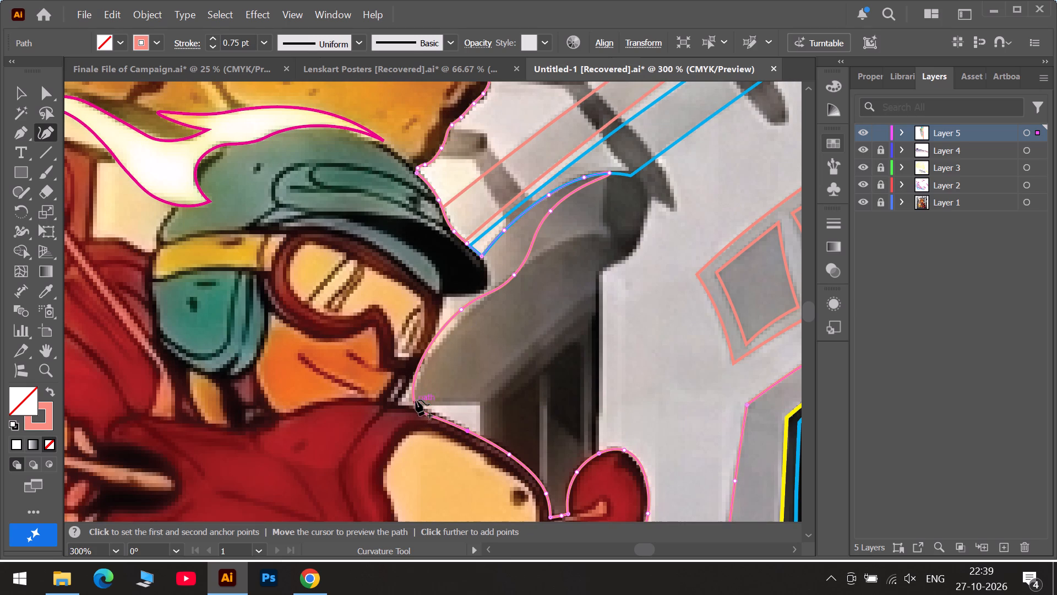
{"action": "left_click_drag", "start_coordinate": [460, 308], "coordinate": [437, 342]}
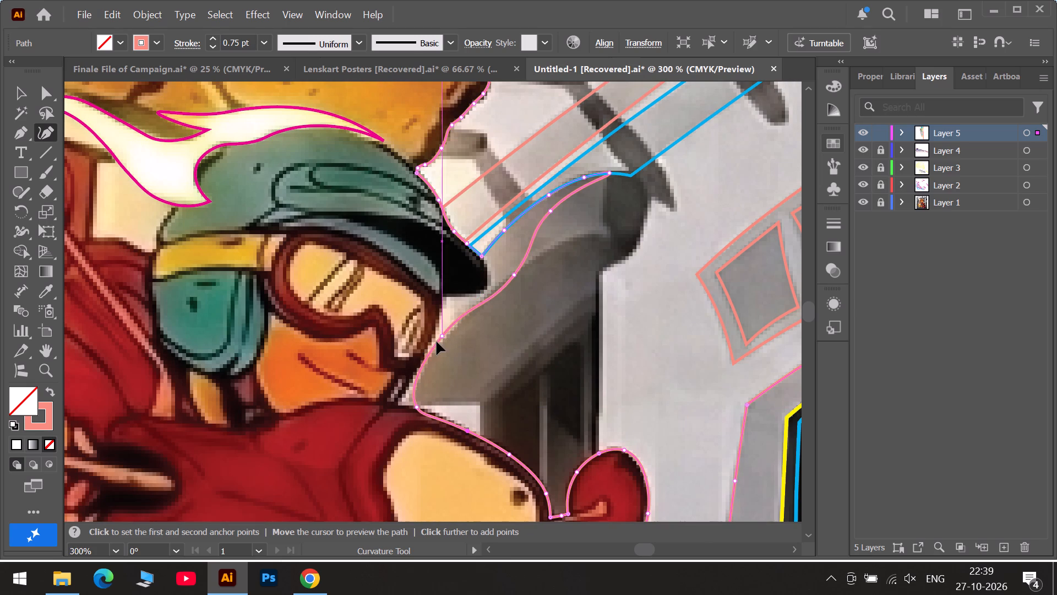
{"action": "left_click_drag", "start_coordinate": [437, 342], "coordinate": [399, 405]}
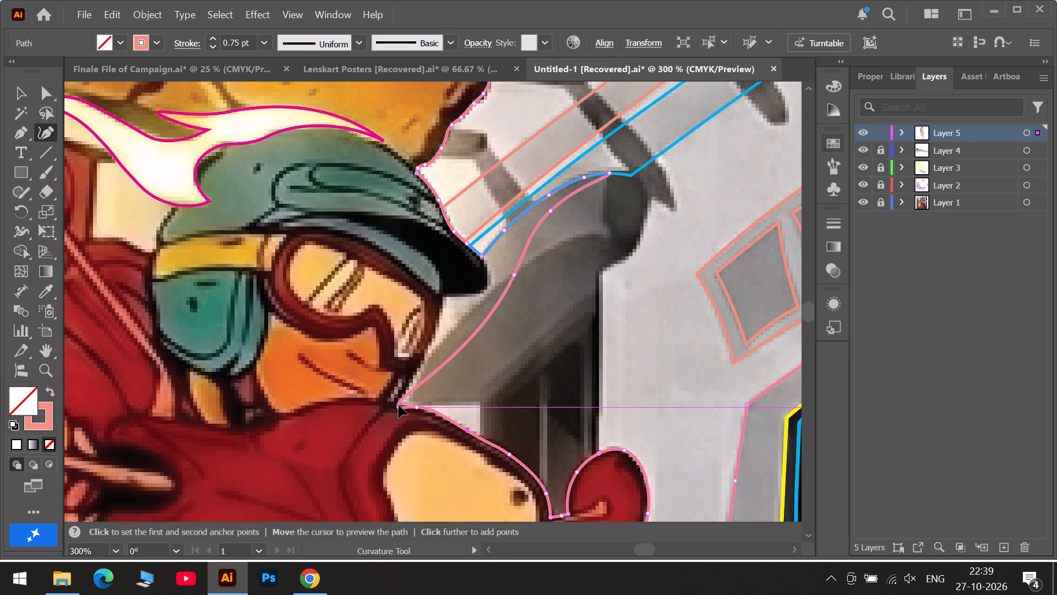
{"action": "left_click_drag", "start_coordinate": [399, 405], "coordinate": [399, 405]}
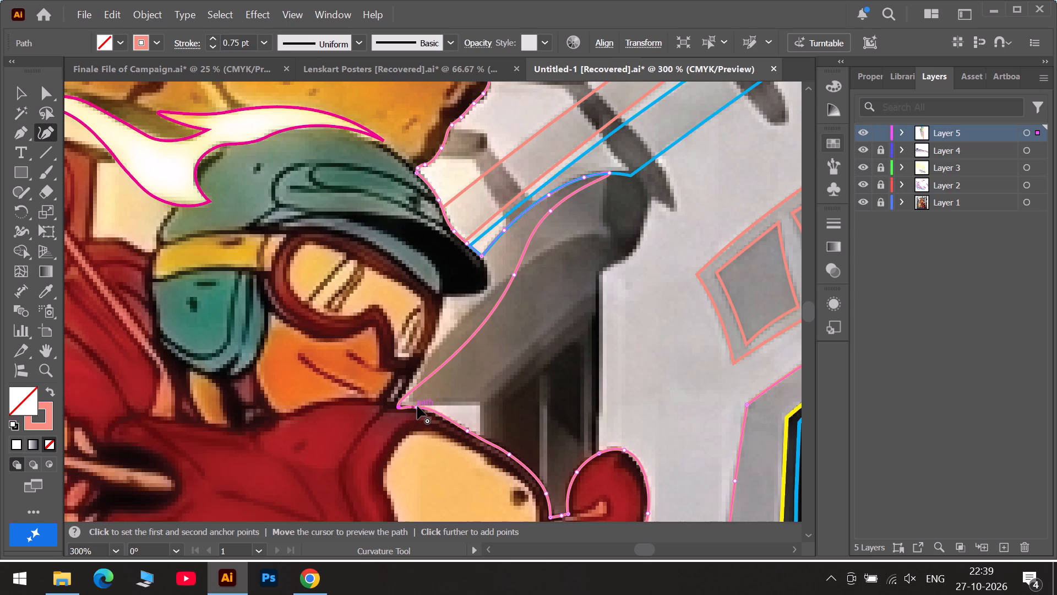
{"action": "left_click_drag", "start_coordinate": [417, 406], "coordinate": [412, 409]}
{"action": "left_click_drag", "start_coordinate": [467, 431], "coordinate": [470, 430]}
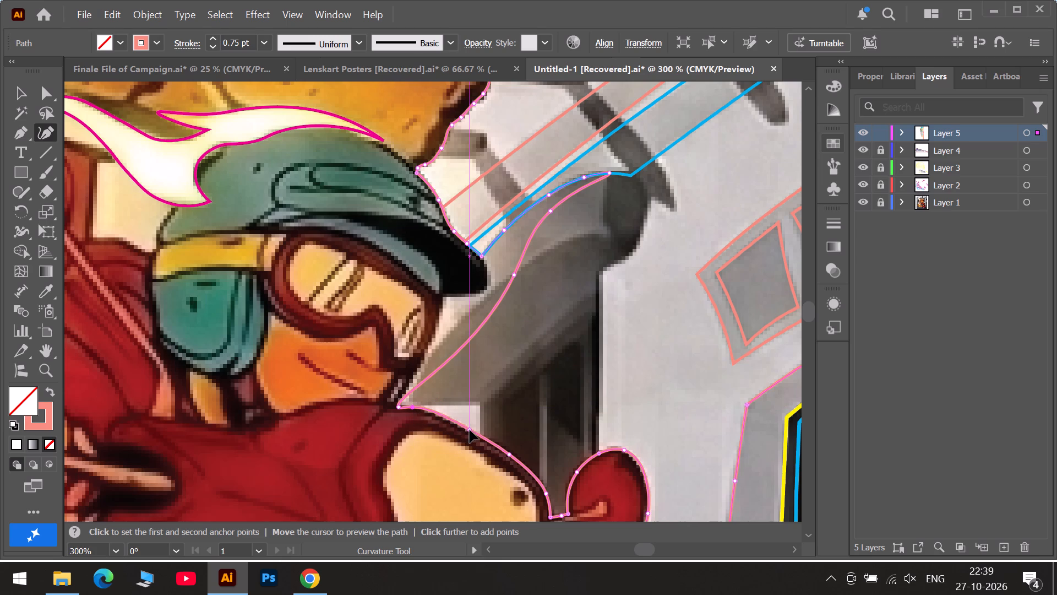
{"action": "left_click_drag", "start_coordinate": [470, 430], "coordinate": [470, 430]}
{"action": "left_click_drag", "start_coordinate": [470, 430], "coordinate": [461, 425]}
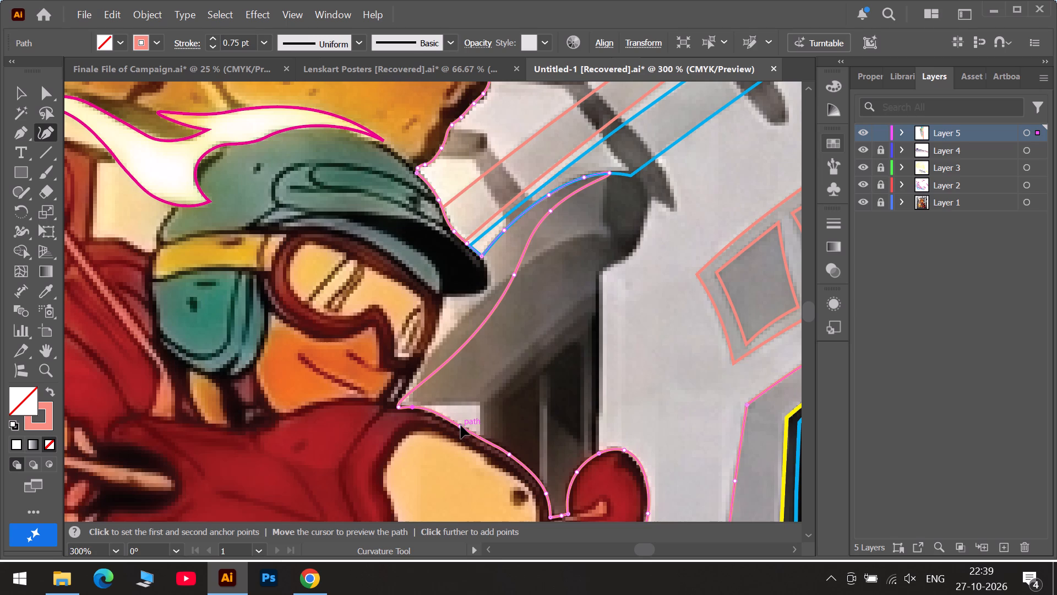
{"action": "left_click_drag", "start_coordinate": [461, 425], "coordinate": [456, 425]}
{"action": "left_click_drag", "start_coordinate": [456, 425], "coordinate": [456, 423]}
{"action": "left_click_drag", "start_coordinate": [428, 409], "coordinate": [432, 414]}
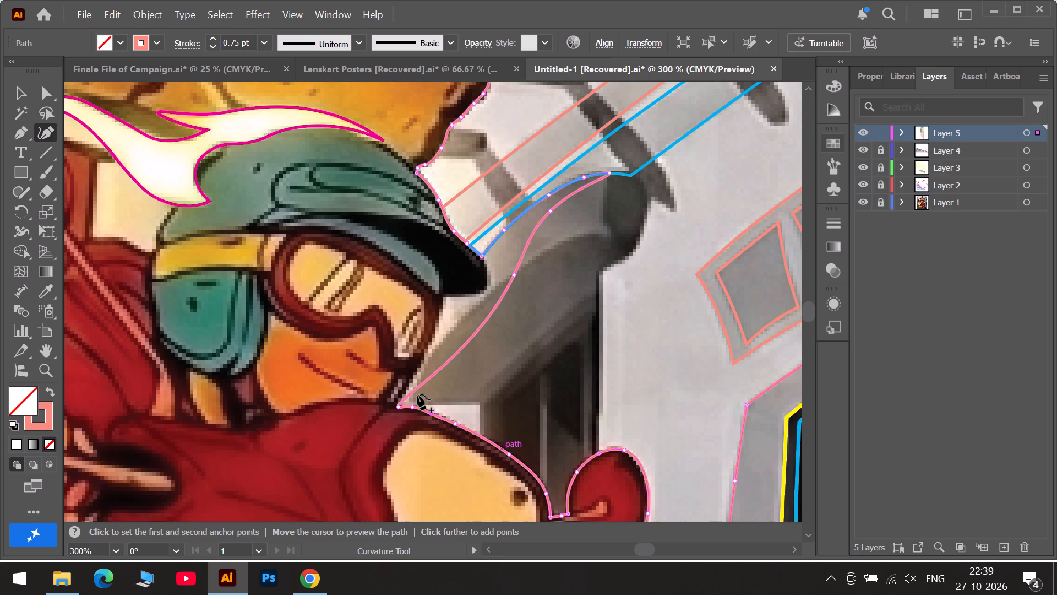
Fit the wall outline along the goggled face's edge from the collar to the cap brim's underside, with corner points at both ends.
{"action": "left_click_drag", "start_coordinate": [419, 386], "coordinate": [416, 385]}
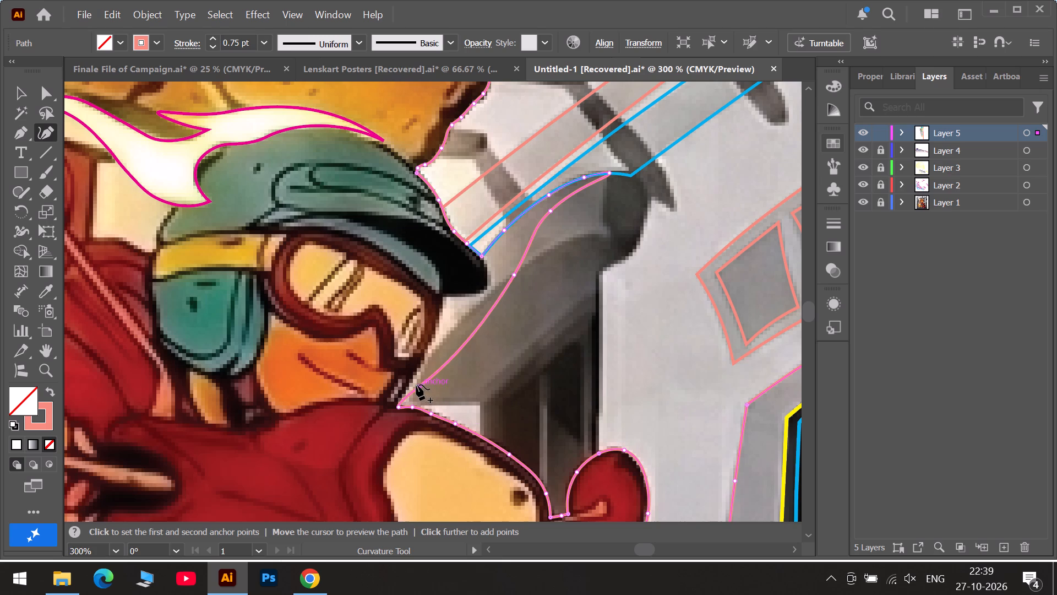
{"action": "left_click_drag", "start_coordinate": [416, 385], "coordinate": [411, 383]}
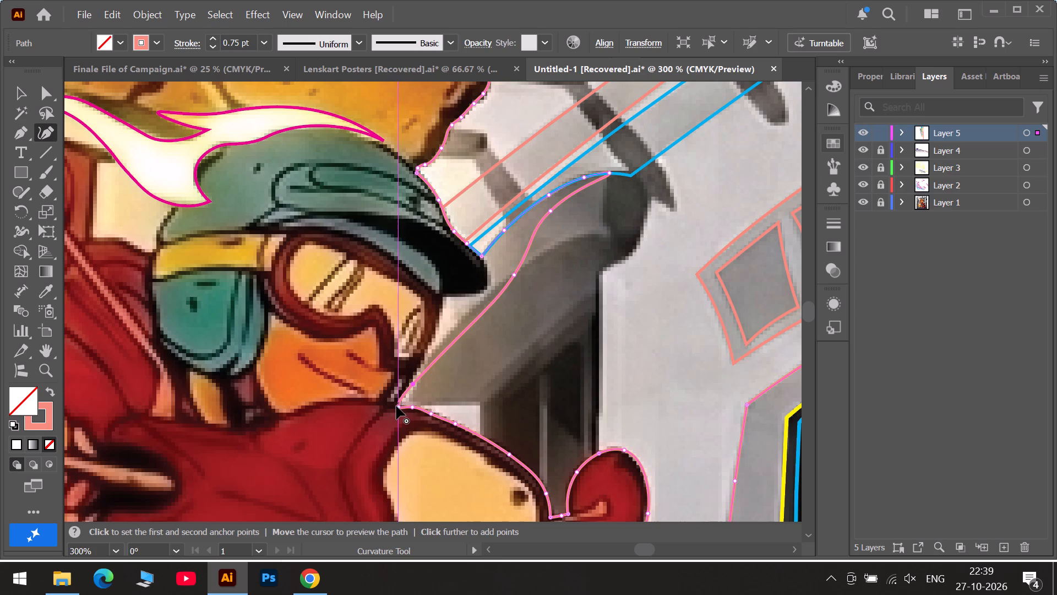
{"action": "double_click", "coordinate": [399, 407]}
{"action": "left_click", "coordinate": [399, 407]}
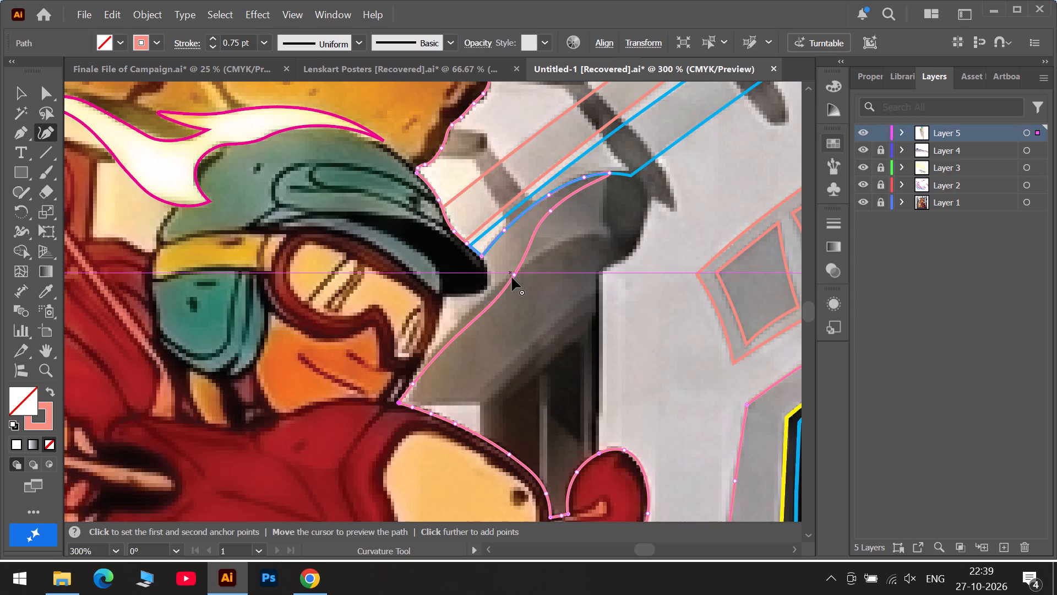
{"action": "left_click_drag", "start_coordinate": [513, 274], "coordinate": [448, 317]}
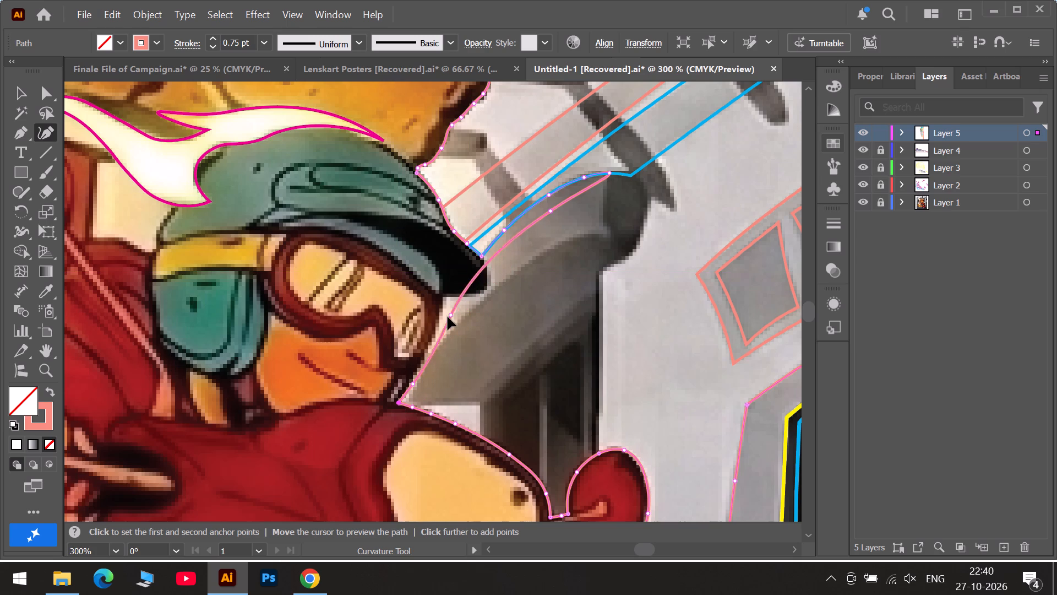
{"action": "left_click_drag", "start_coordinate": [448, 317], "coordinate": [444, 306]}
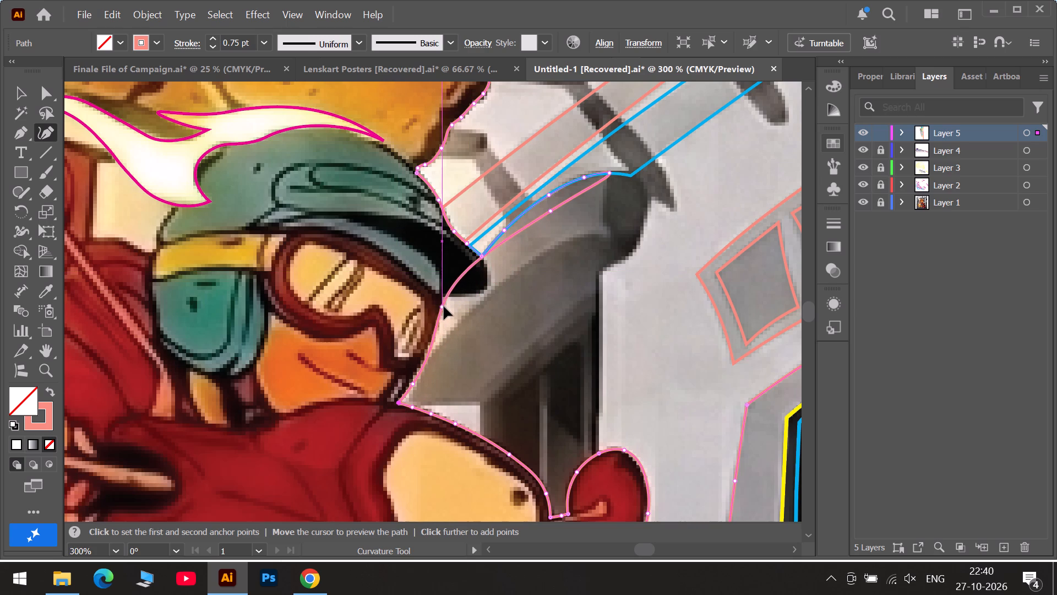
{"action": "left_click_drag", "start_coordinate": [444, 306], "coordinate": [445, 300]}
{"action": "double_click", "coordinate": [445, 299]}
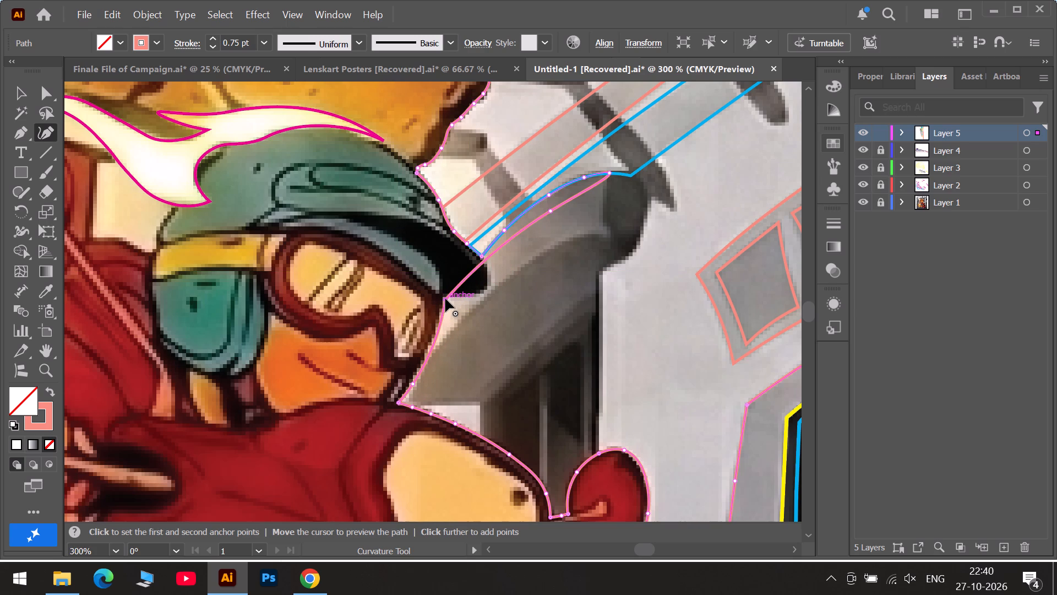
{"action": "left_click", "coordinate": [445, 299]}
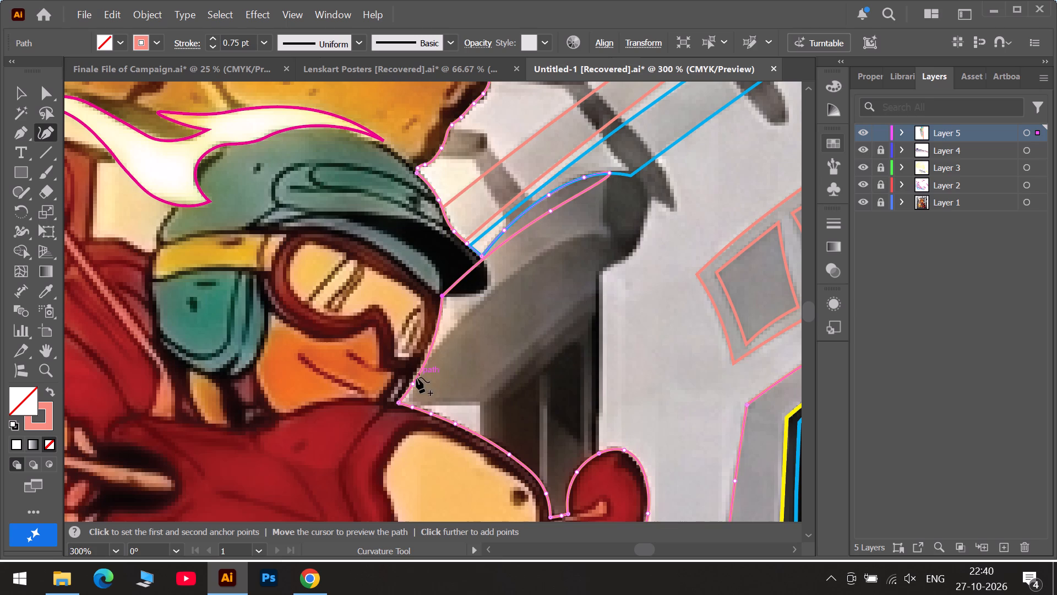
{"action": "left_click_drag", "start_coordinate": [413, 382], "coordinate": [415, 376]}
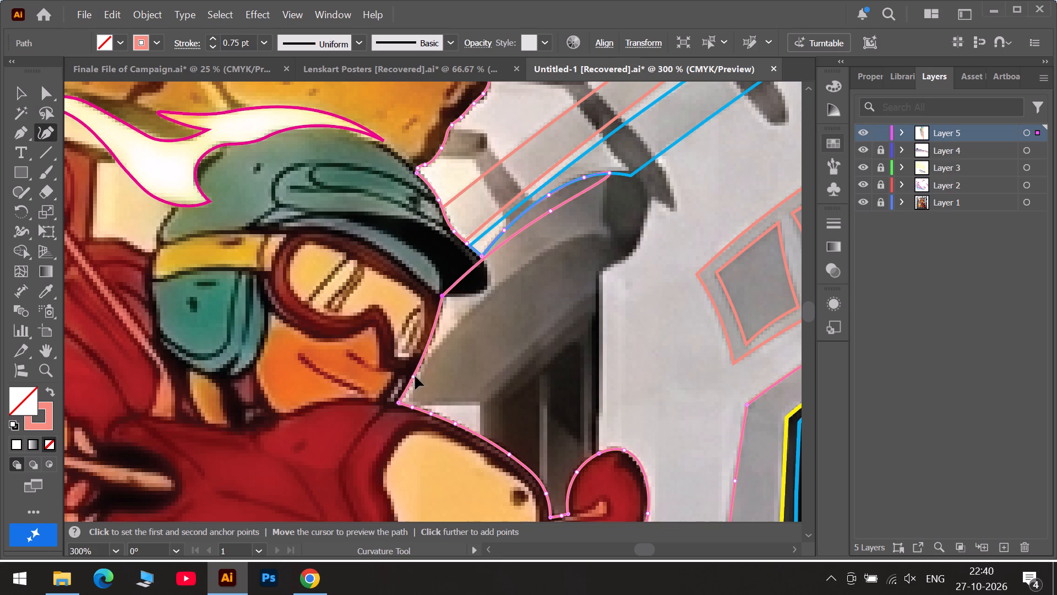
{"action": "left_click_drag", "start_coordinate": [415, 376], "coordinate": [419, 367]}
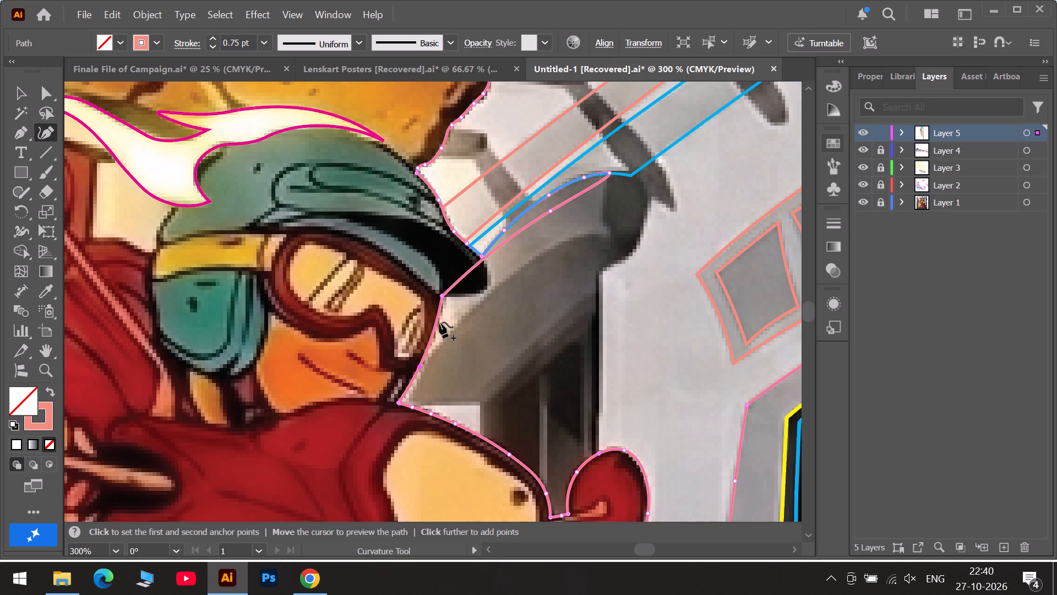
{"action": "left_click_drag", "start_coordinate": [437, 322], "coordinate": [437, 329]}
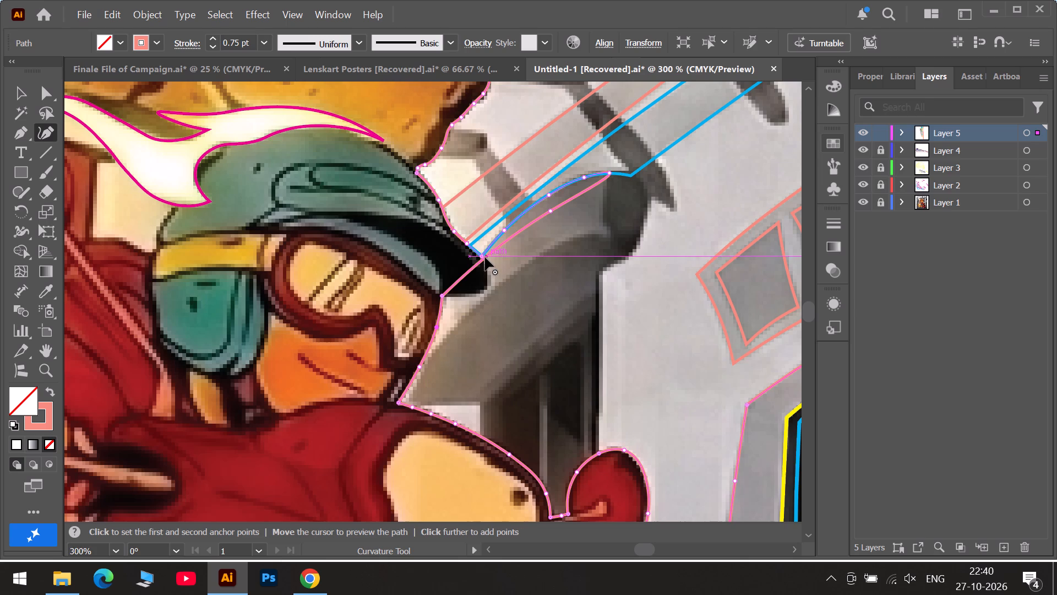
Curve the wall outline along the underside of the cap's brim, out toward the brim's tip.
{"action": "left_click_drag", "start_coordinate": [485, 257], "coordinate": [477, 294]}
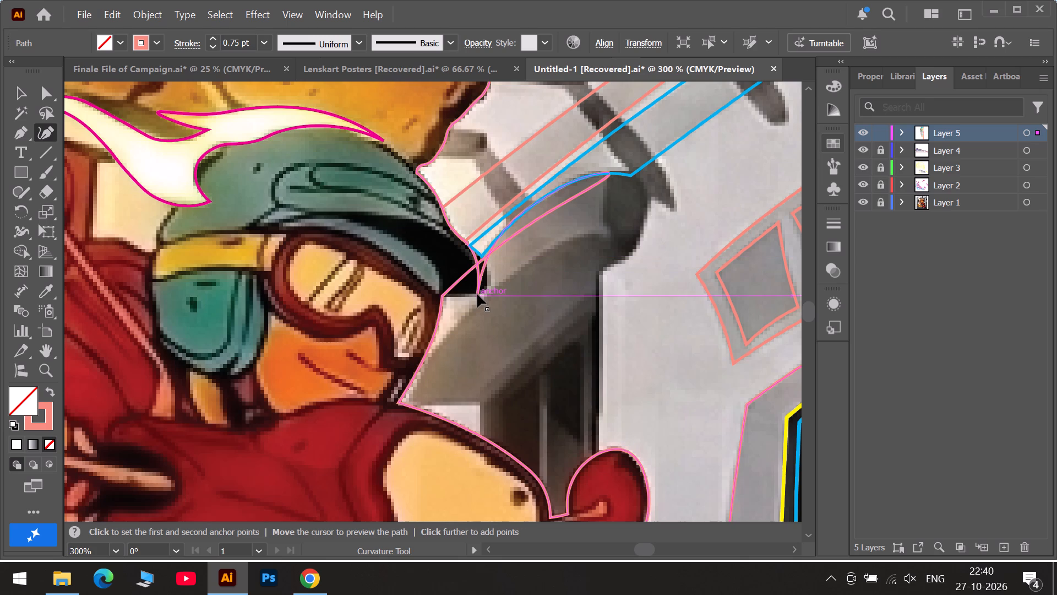
{"action": "key", "text": "ctrl+z"}
{"action": "left_click_drag", "start_coordinate": [492, 250], "coordinate": [488, 285]}
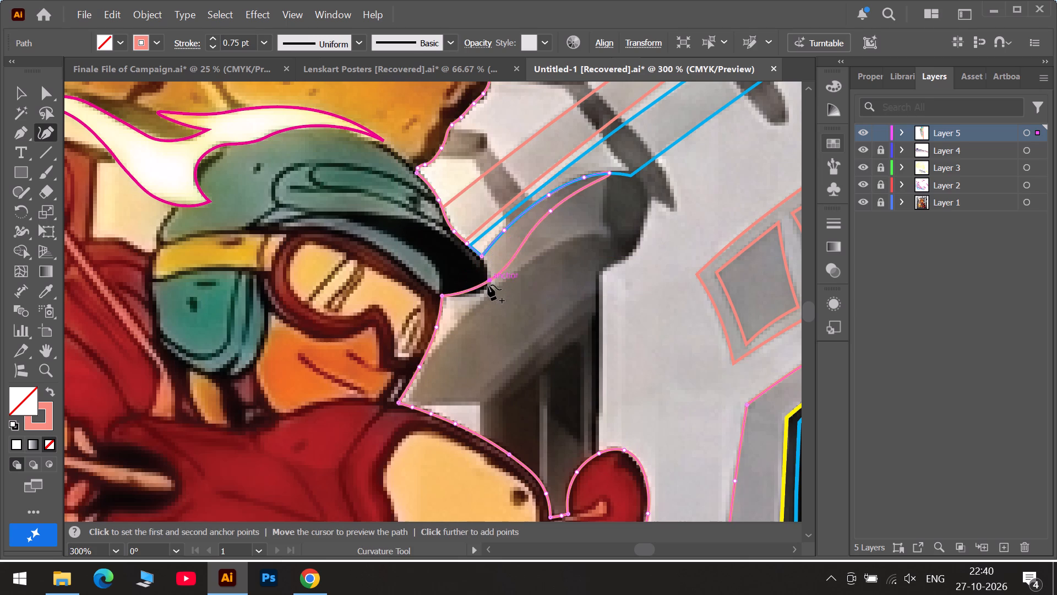
{"action": "left_click_drag", "start_coordinate": [488, 285], "coordinate": [483, 291]}
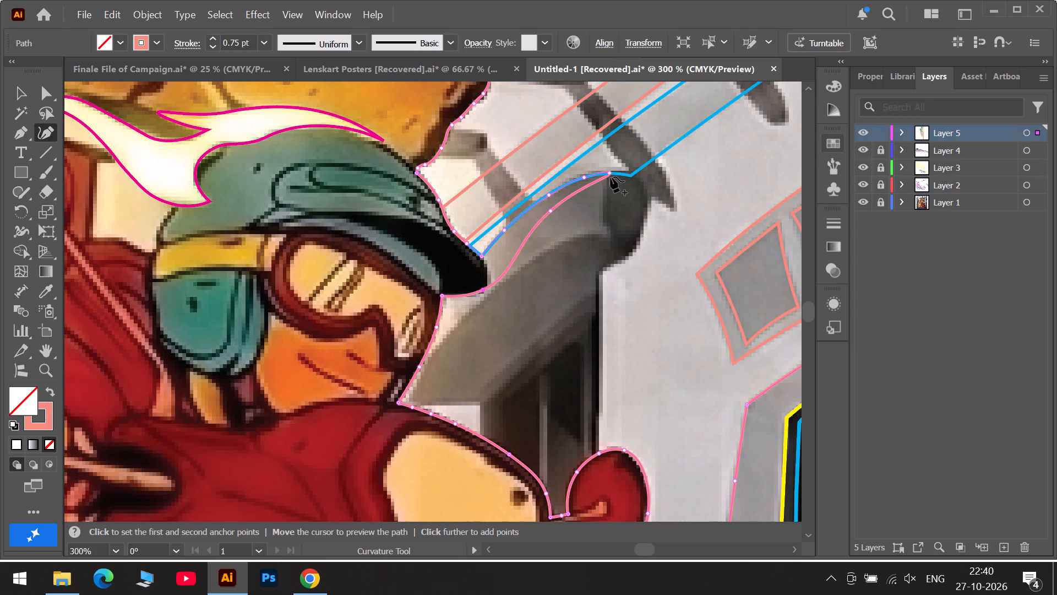
Delete the wall outline's three leftover anchors along the upper edge of the grey arch, beside the blue line.
{"action": "left_click_drag", "start_coordinate": [611, 172], "coordinate": [557, 215]}
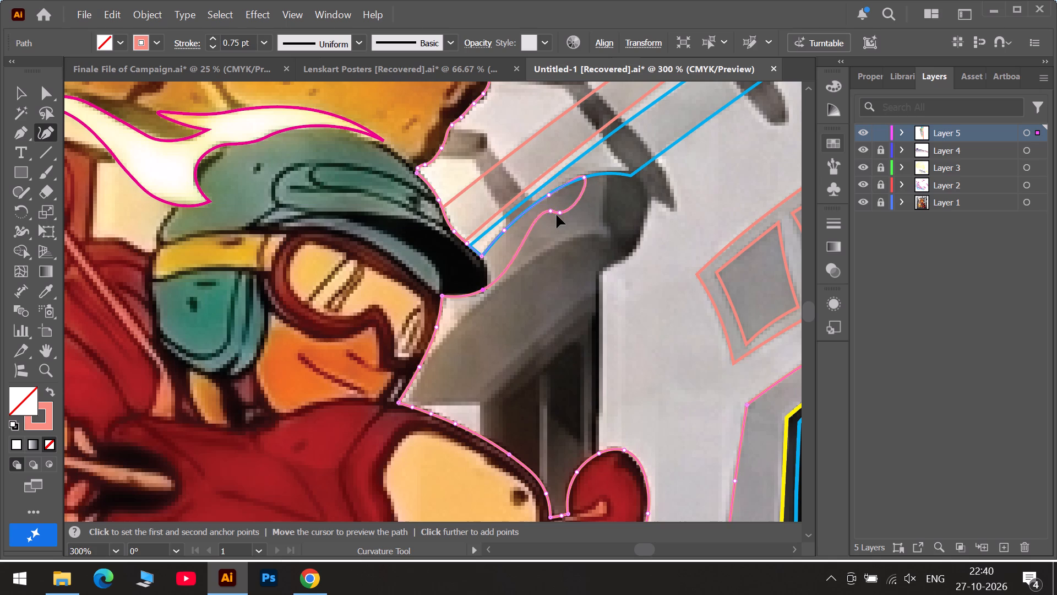
{"action": "left_click_drag", "start_coordinate": [557, 215], "coordinate": [566, 214]}
{"action": "key", "text": "Delete"}
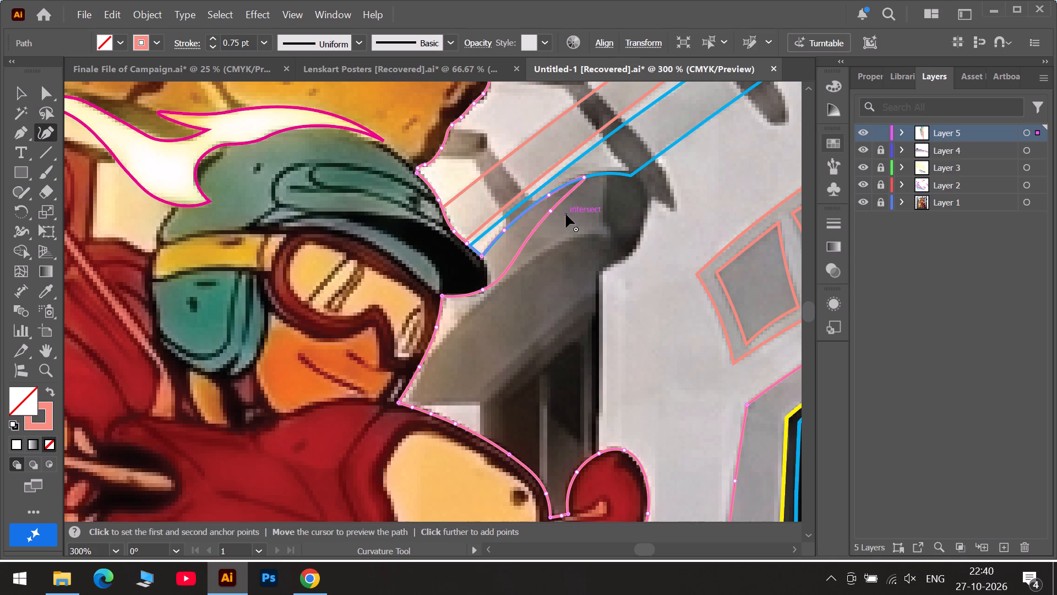
{"action": "left_click_drag", "start_coordinate": [584, 178], "coordinate": [569, 206]}
{"action": "key", "text": "Delete"}
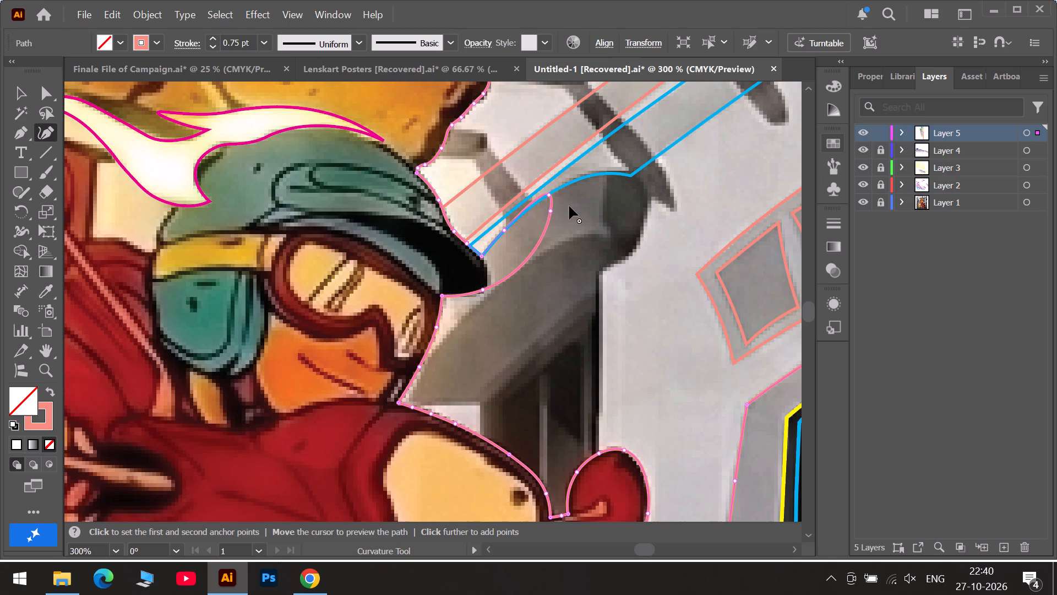
{"action": "left_click", "coordinate": [550, 197]}
{"action": "key", "text": "Delete"}
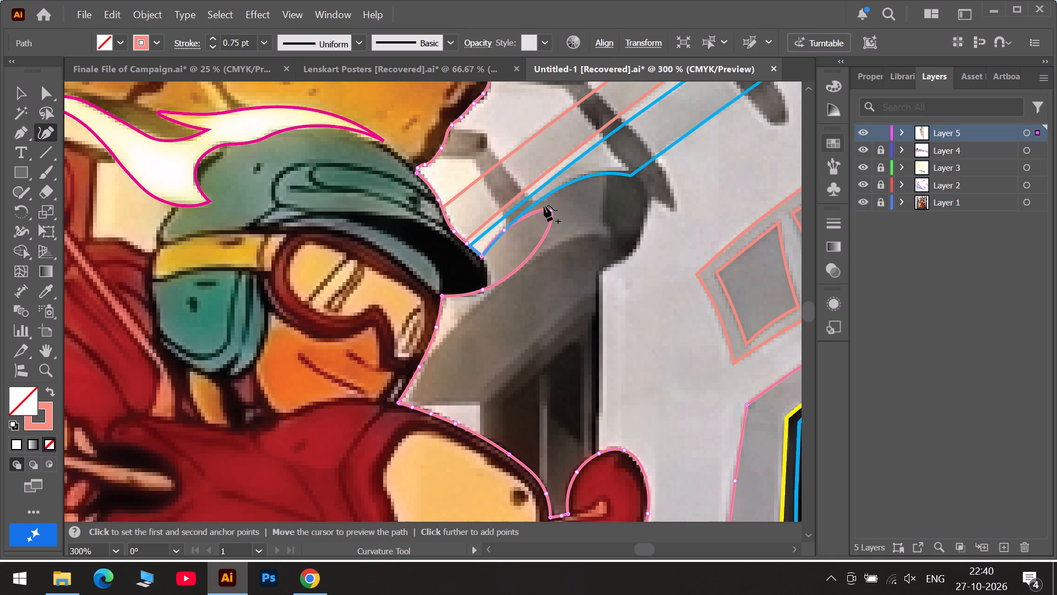
Wrap the wall outline tightly around the brim's tip, deleting the leftover anchor above it and adding a point on the brim's underside.
{"action": "left_click_drag", "start_coordinate": [553, 210], "coordinate": [504, 252]}
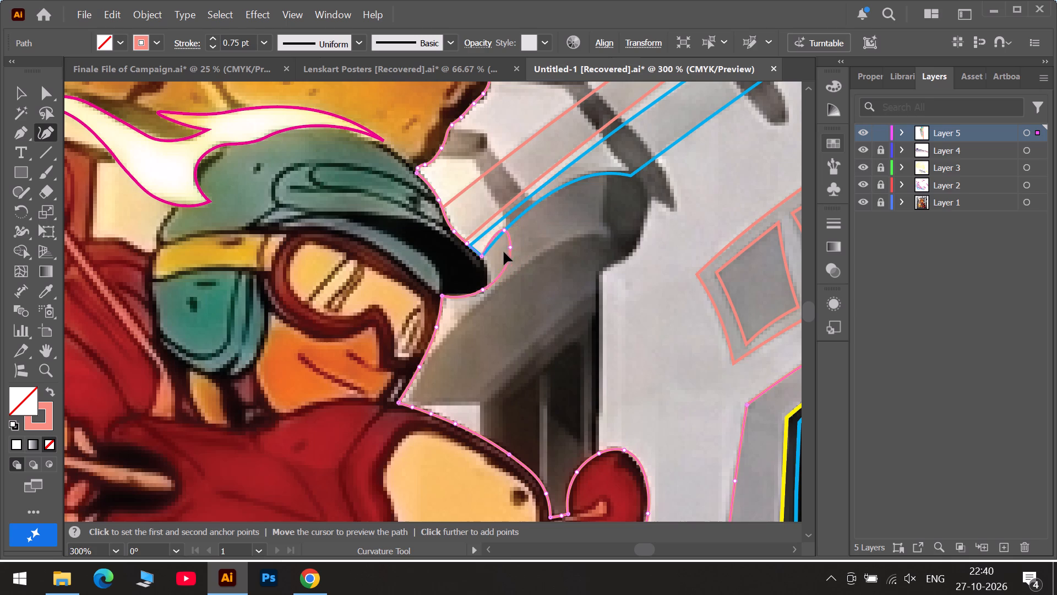
{"action": "left_click_drag", "start_coordinate": [504, 252], "coordinate": [486, 268]}
{"action": "left_click", "coordinate": [505, 230]}
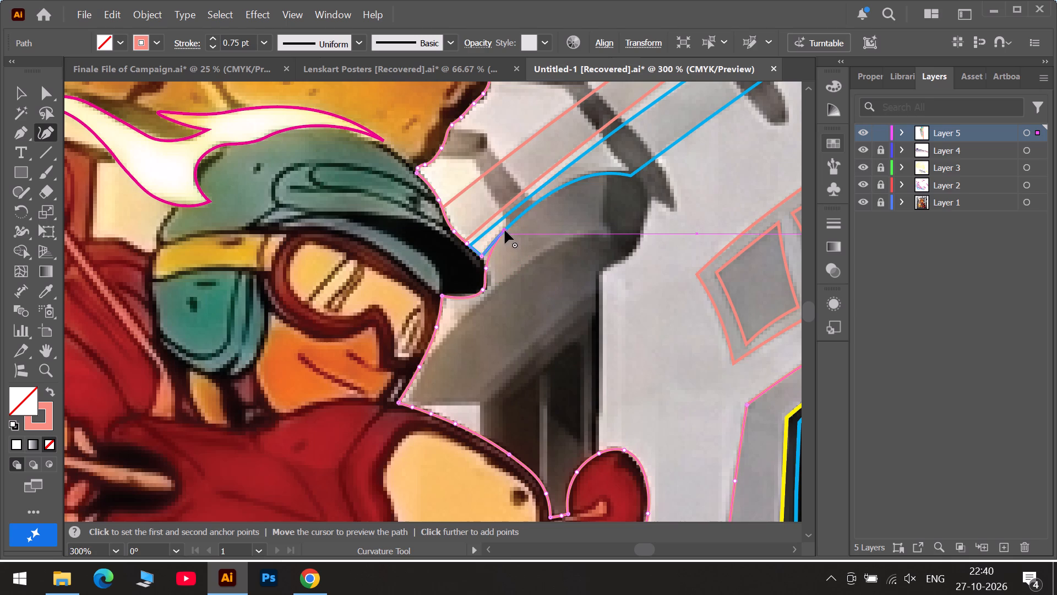
{"action": "key", "text": "Delete"}
{"action": "left_click", "coordinate": [464, 300]}
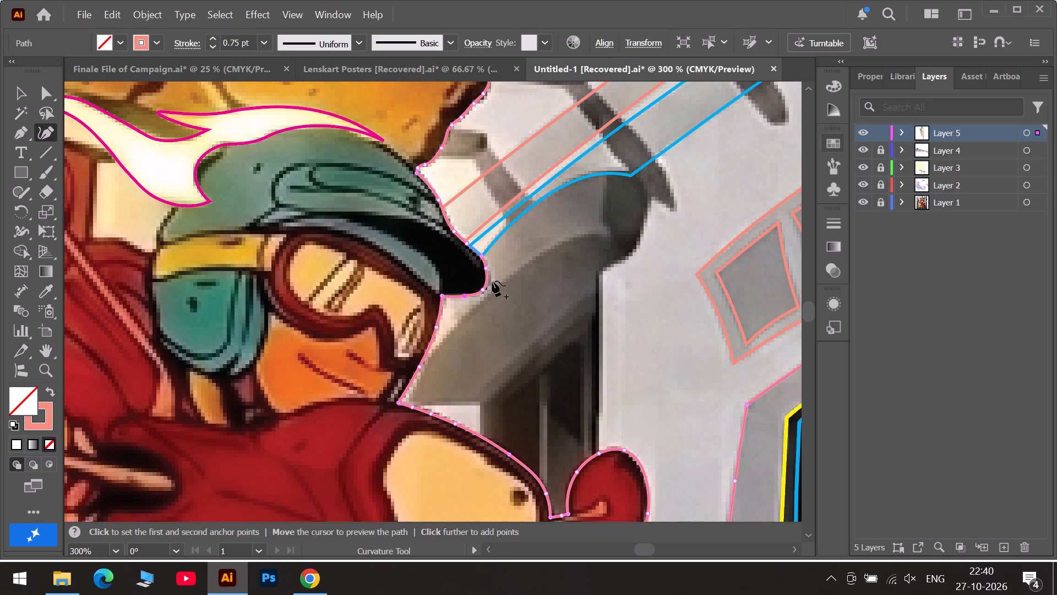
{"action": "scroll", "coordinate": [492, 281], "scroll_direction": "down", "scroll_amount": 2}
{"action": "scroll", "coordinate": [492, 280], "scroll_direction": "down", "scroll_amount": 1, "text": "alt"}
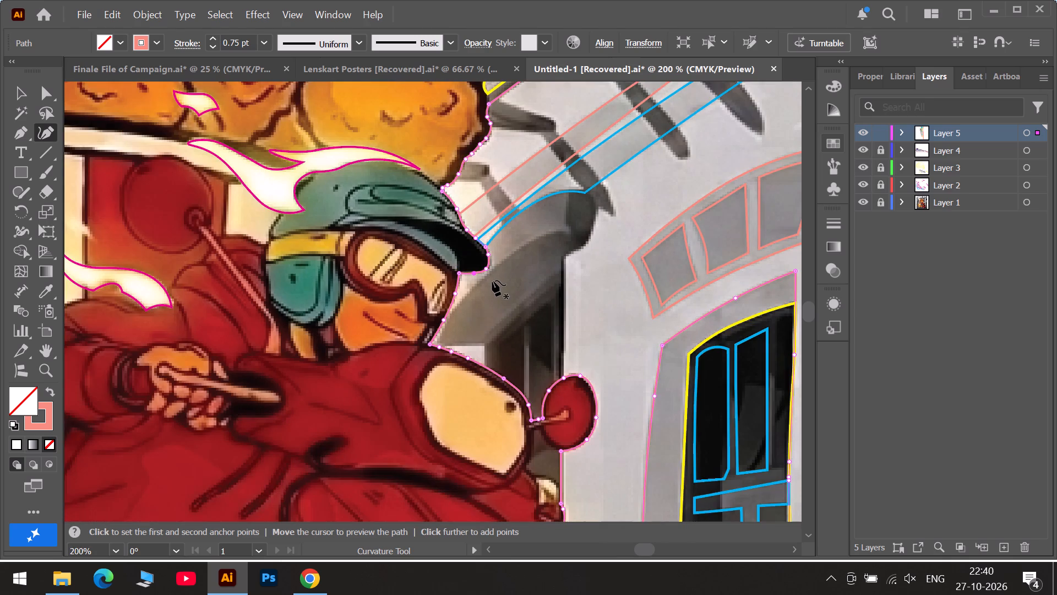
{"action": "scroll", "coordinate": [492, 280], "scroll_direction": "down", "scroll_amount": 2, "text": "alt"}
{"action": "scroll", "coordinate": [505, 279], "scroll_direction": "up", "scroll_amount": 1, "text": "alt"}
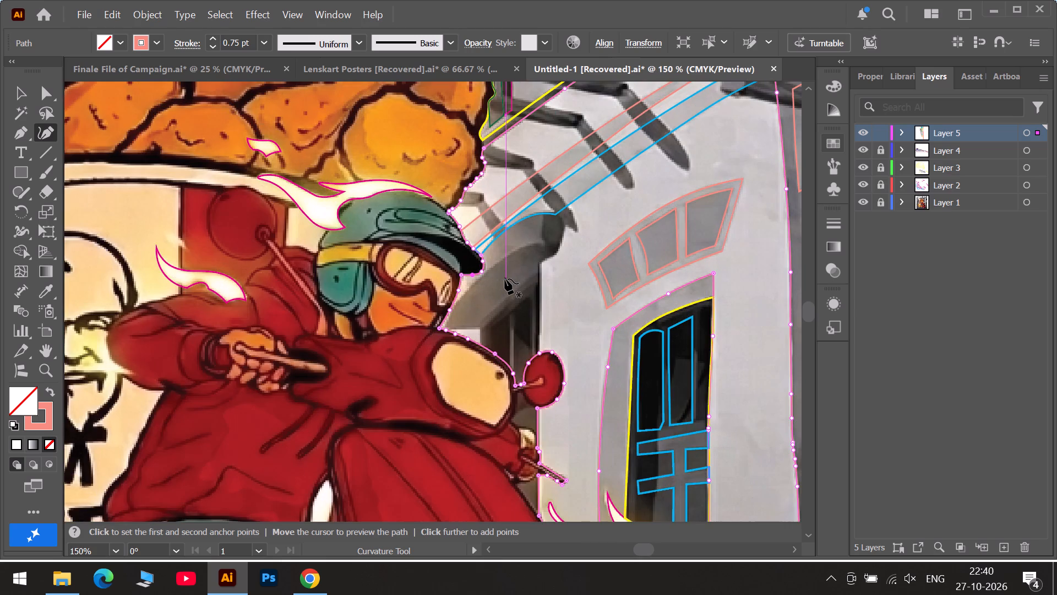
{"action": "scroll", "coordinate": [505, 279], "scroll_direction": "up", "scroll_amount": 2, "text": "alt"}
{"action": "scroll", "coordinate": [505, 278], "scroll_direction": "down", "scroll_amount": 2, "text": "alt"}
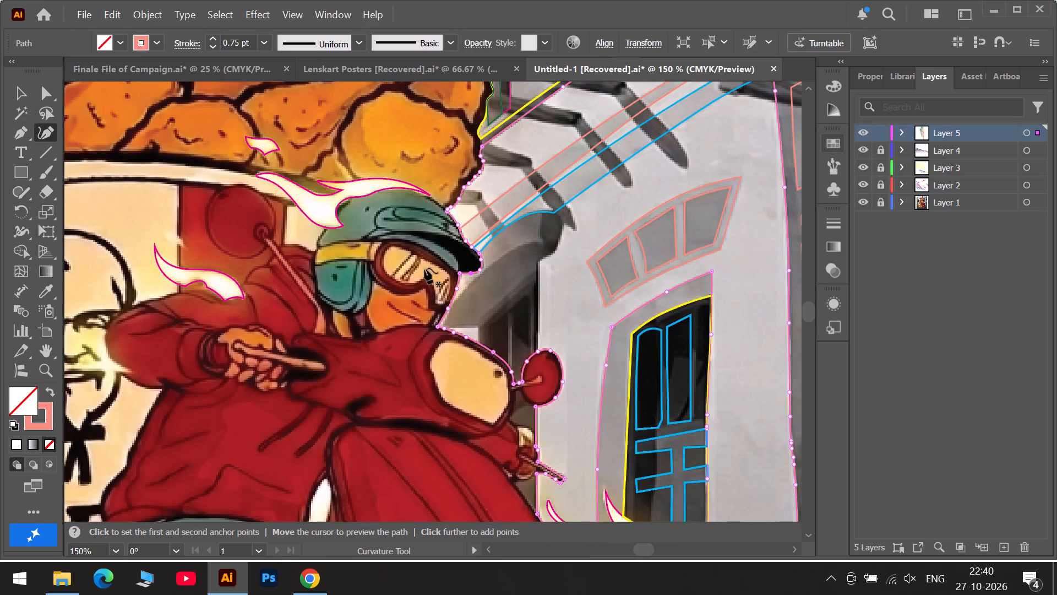
Review the reshaped wall outline against the surrounding buildings and the whole illustration, leaving the outline deselected.
{"action": "left_click", "coordinate": [21, 94]}
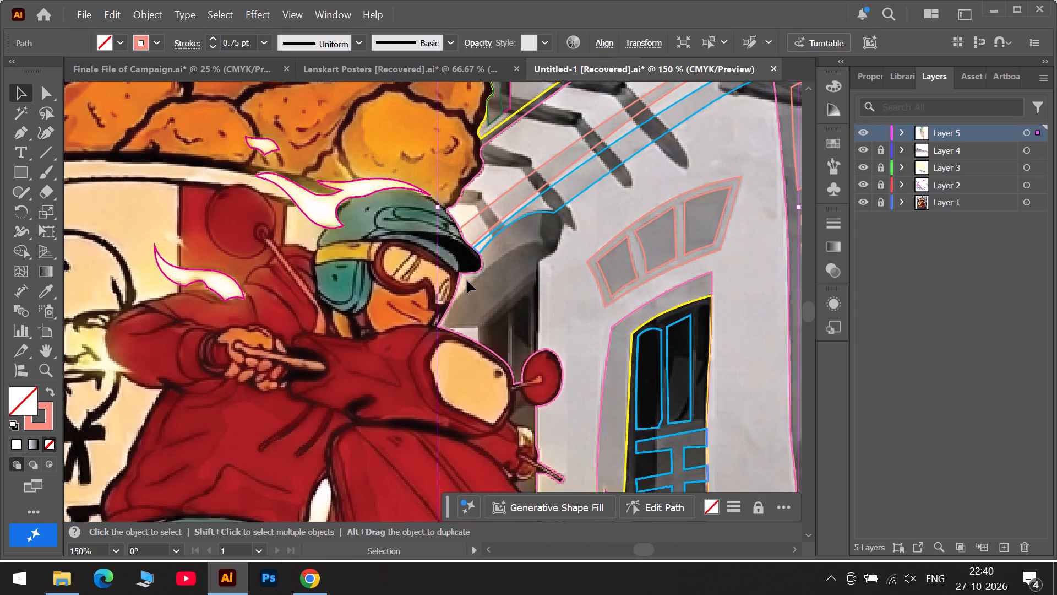
{"action": "scroll", "coordinate": [467, 280], "scroll_direction": "down", "scroll_amount": 5}
{"action": "scroll", "coordinate": [575, 290], "scroll_direction": "down", "scroll_amount": 5}
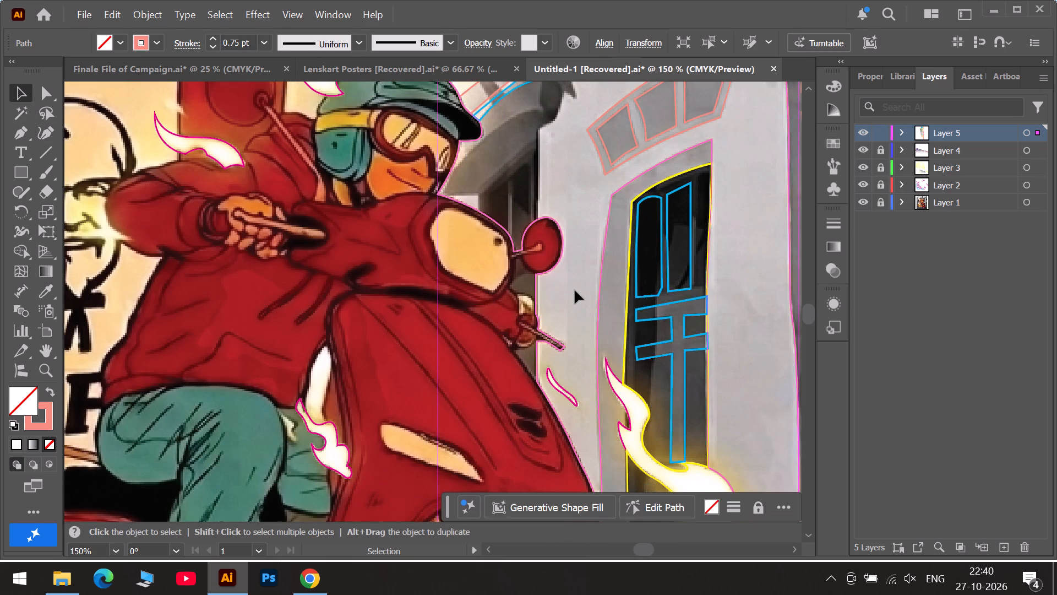
{"action": "scroll", "coordinate": [574, 290], "scroll_direction": "down", "scroll_amount": 2, "text": "alt"}
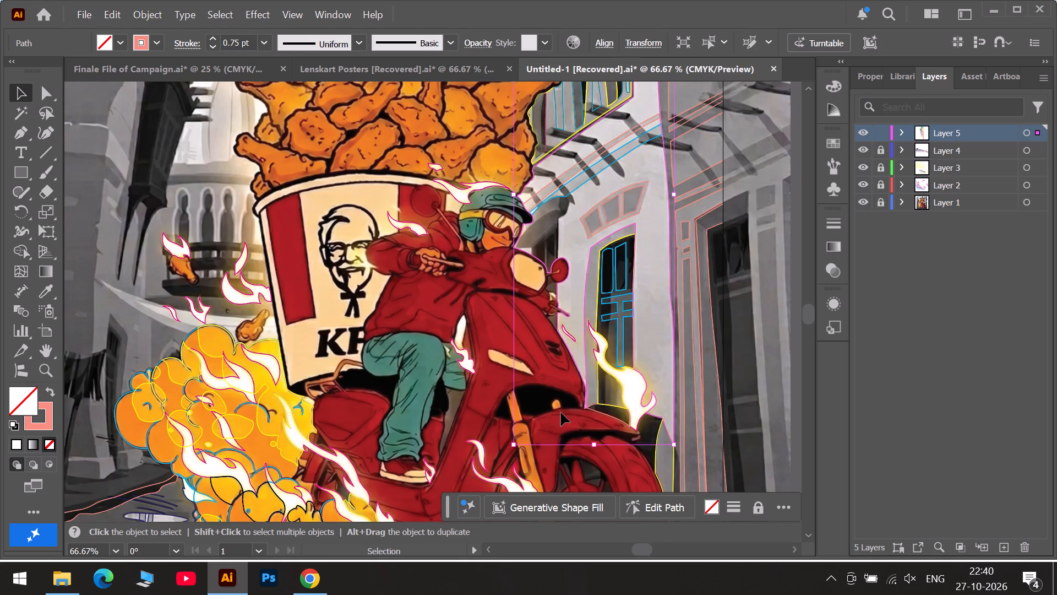
{"action": "scroll", "coordinate": [657, 360], "scroll_direction": "up", "scroll_amount": 17}
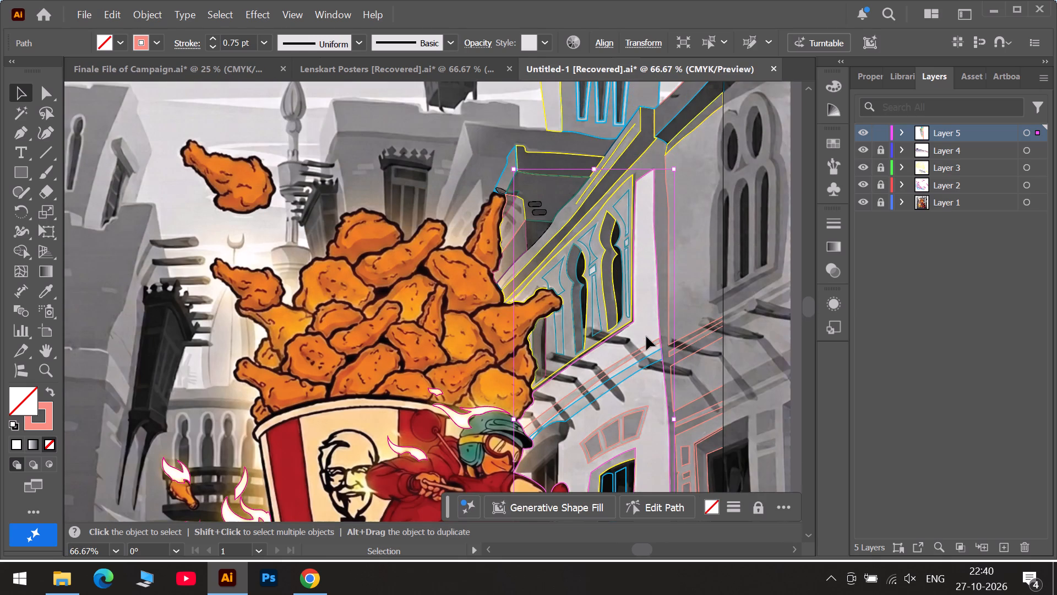
{"action": "scroll", "coordinate": [644, 289], "scroll_direction": "down", "scroll_amount": 2, "text": "alt"}
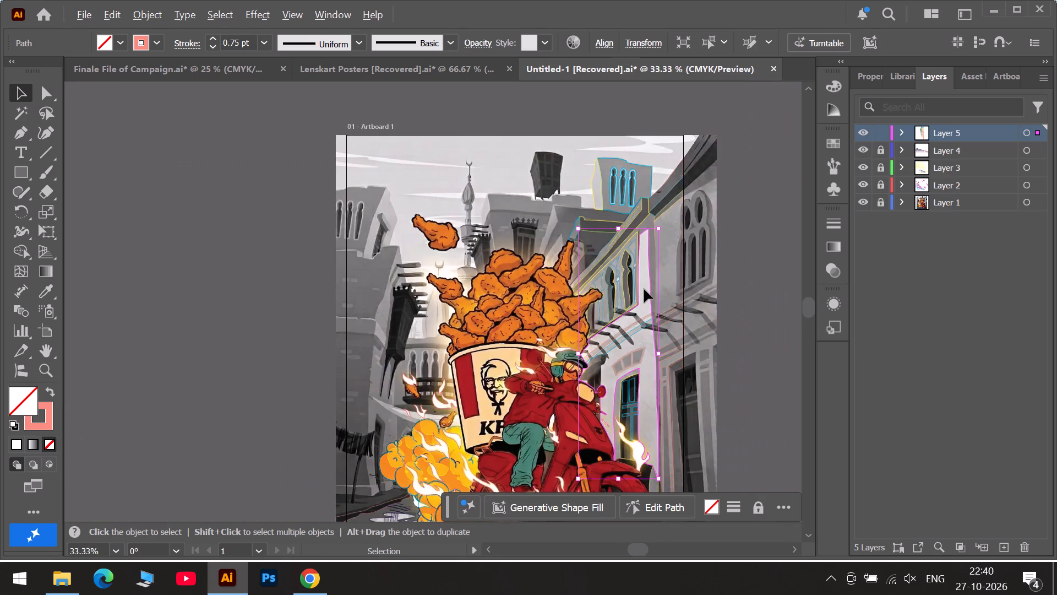
{"action": "scroll", "coordinate": [644, 289], "scroll_direction": "down", "scroll_amount": 2, "text": "alt"}
{"action": "left_click_drag", "start_coordinate": [513, 232], "coordinate": [641, 248]}
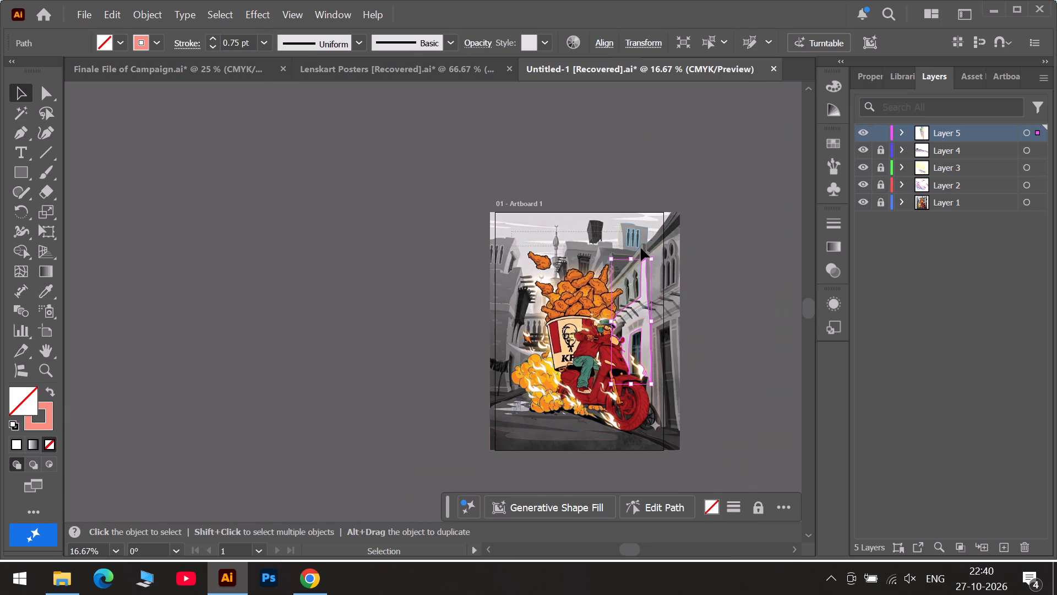
{"action": "left_click_drag", "start_coordinate": [641, 248], "coordinate": [657, 250]}
{"action": "left_click", "coordinate": [736, 245]}
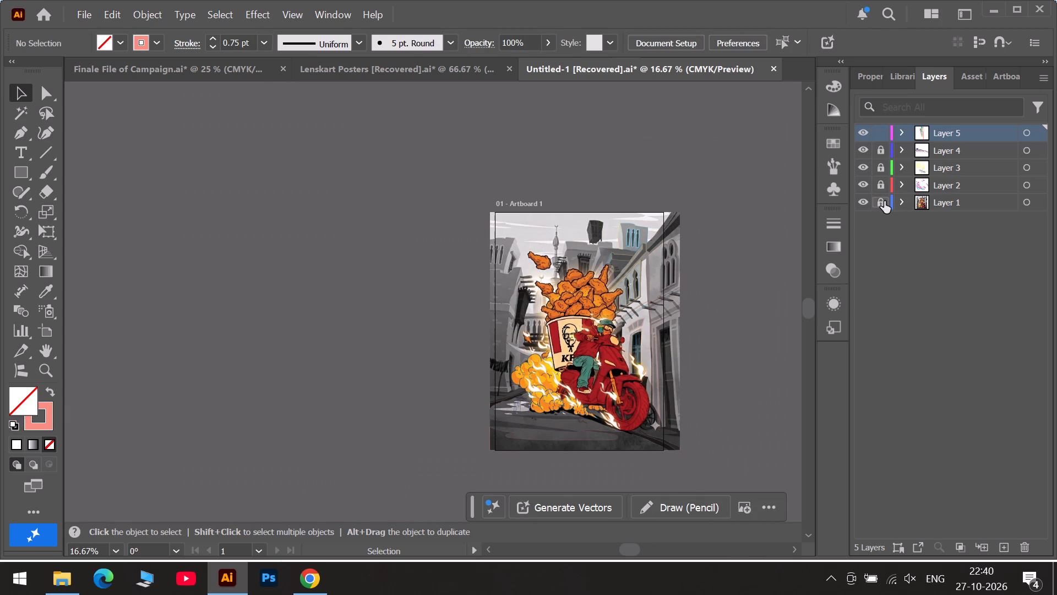
Unlock Layer 1, which holds the reference illustration.
{"action": "left_click", "coordinate": [884, 201]}
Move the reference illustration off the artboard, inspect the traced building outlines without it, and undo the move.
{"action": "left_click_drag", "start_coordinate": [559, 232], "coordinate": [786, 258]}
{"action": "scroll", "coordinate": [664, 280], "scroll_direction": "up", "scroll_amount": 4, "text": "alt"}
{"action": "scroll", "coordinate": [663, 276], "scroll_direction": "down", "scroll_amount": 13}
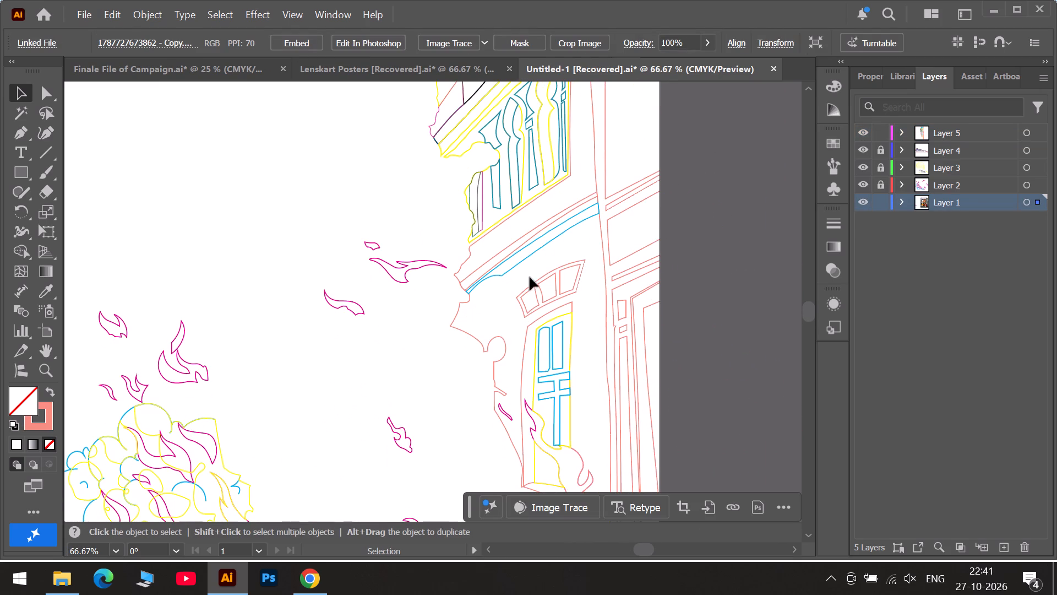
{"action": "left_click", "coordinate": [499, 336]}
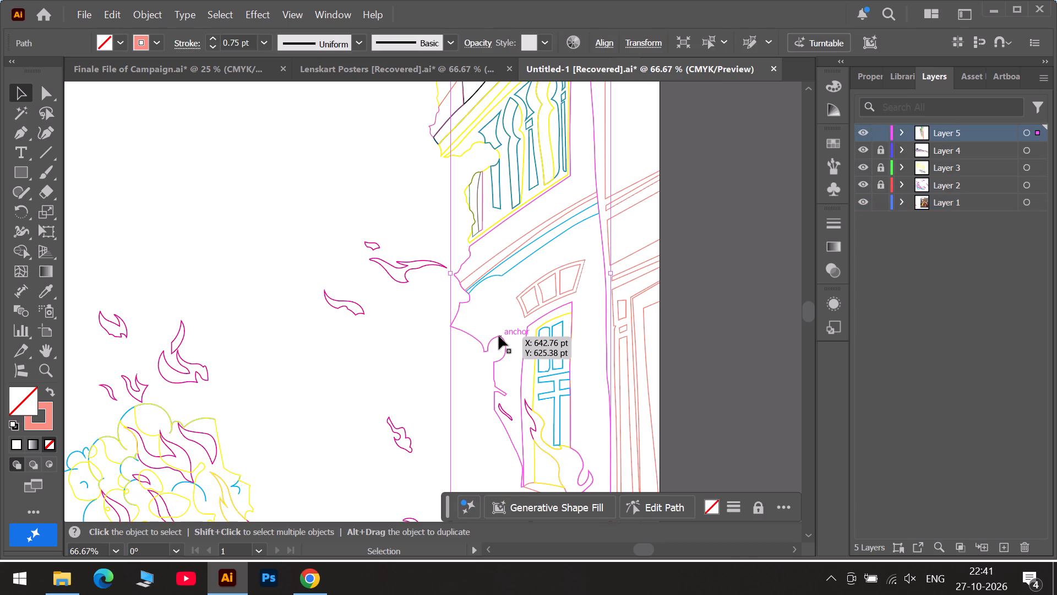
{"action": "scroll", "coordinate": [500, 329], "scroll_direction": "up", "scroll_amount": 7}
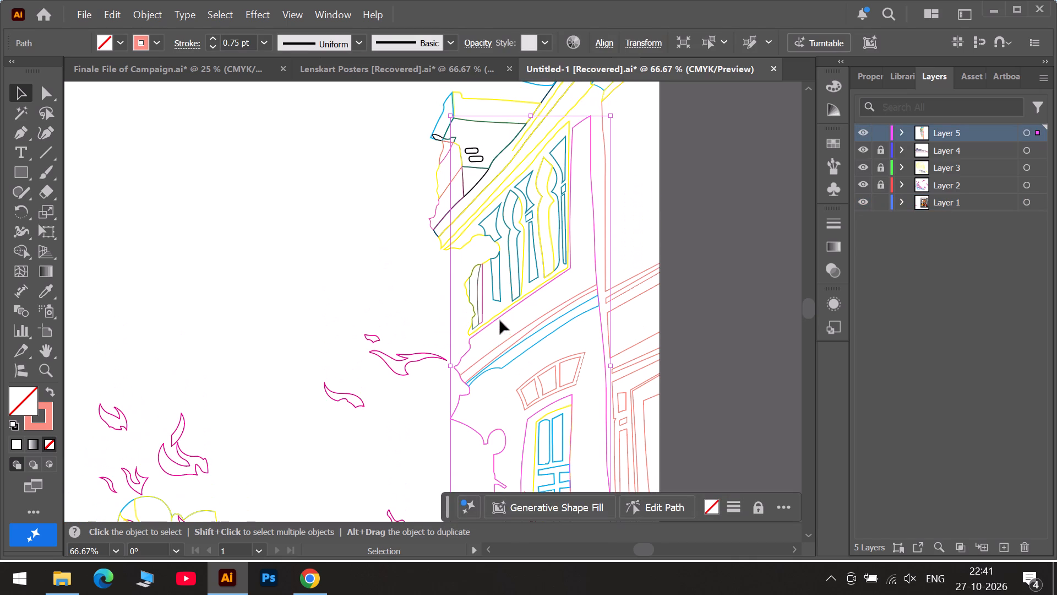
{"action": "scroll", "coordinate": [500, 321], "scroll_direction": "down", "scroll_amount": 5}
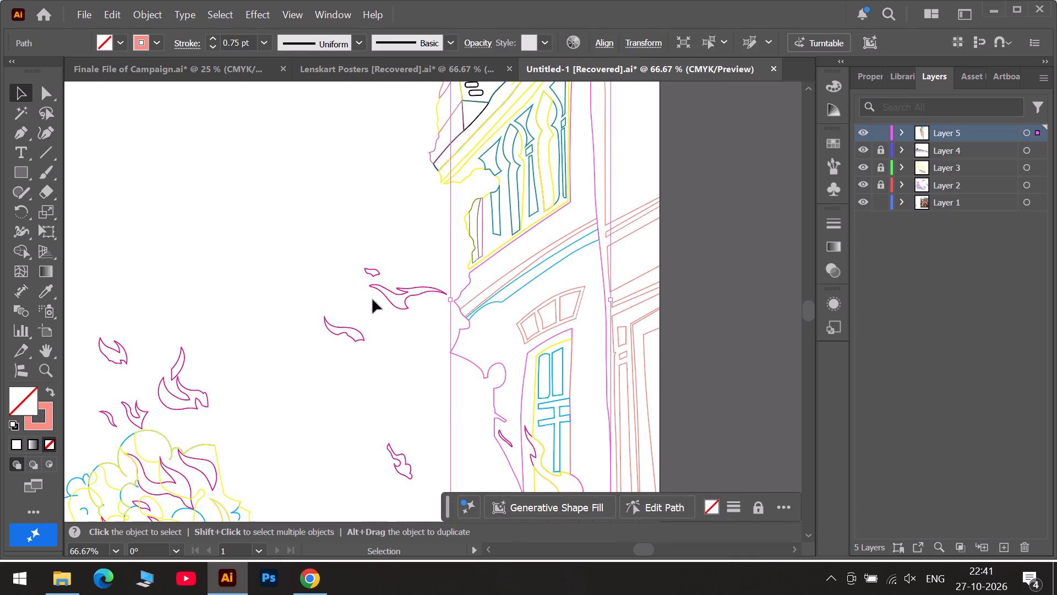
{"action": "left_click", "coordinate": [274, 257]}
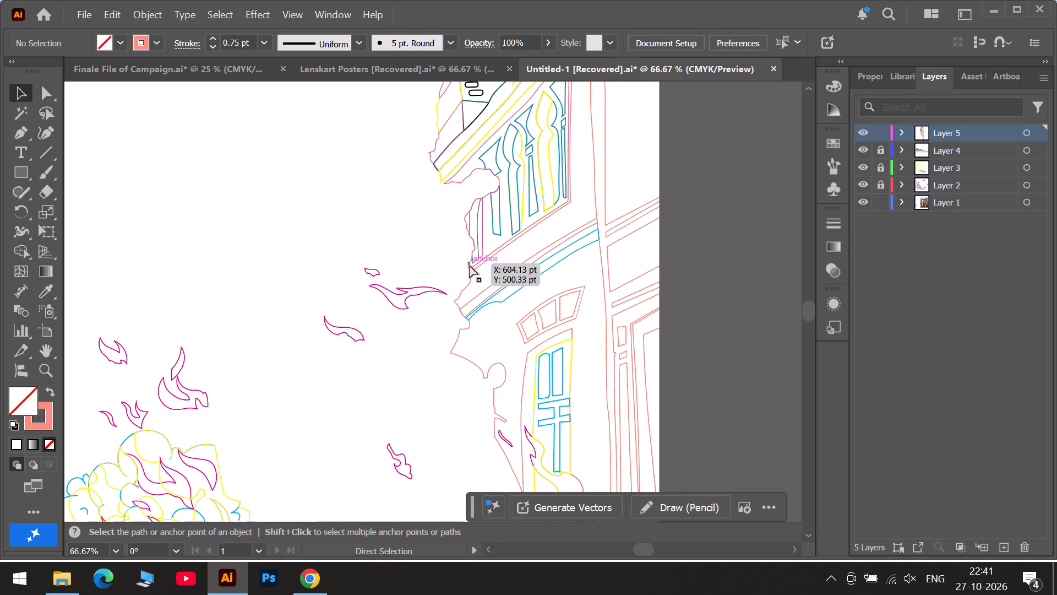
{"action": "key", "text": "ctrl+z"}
Examine the traced outlines over the reference illustration, comparing the traced buildings with the rest of the scene.
{"action": "scroll", "coordinate": [329, 255], "scroll_direction": "up", "scroll_amount": 13}
{"action": "scroll", "coordinate": [382, 235], "scroll_direction": "up", "scroll_amount": 6}
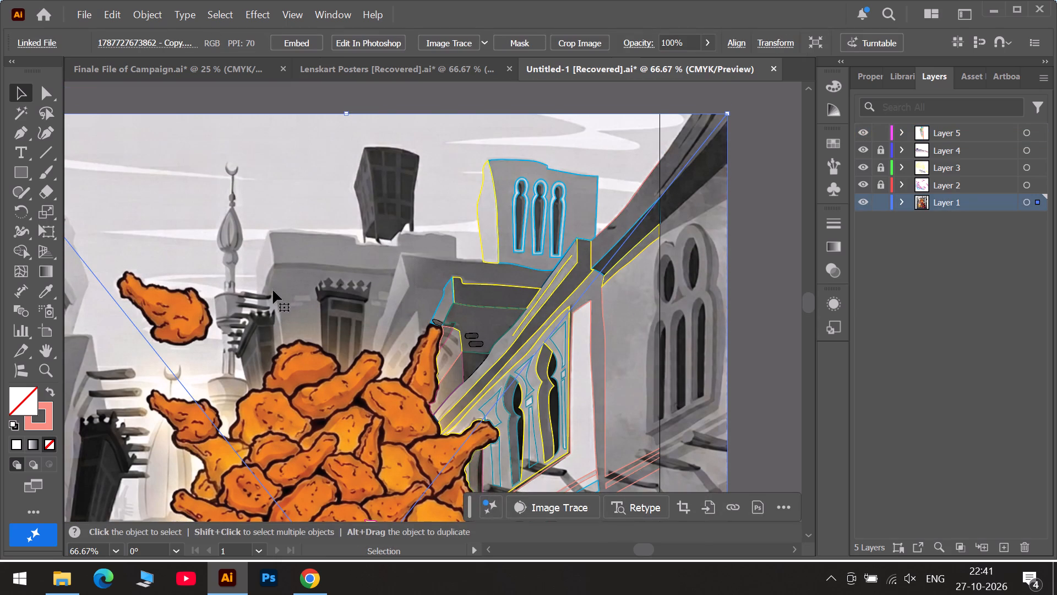
{"action": "scroll", "coordinate": [273, 290], "scroll_direction": "down", "scroll_amount": 6}
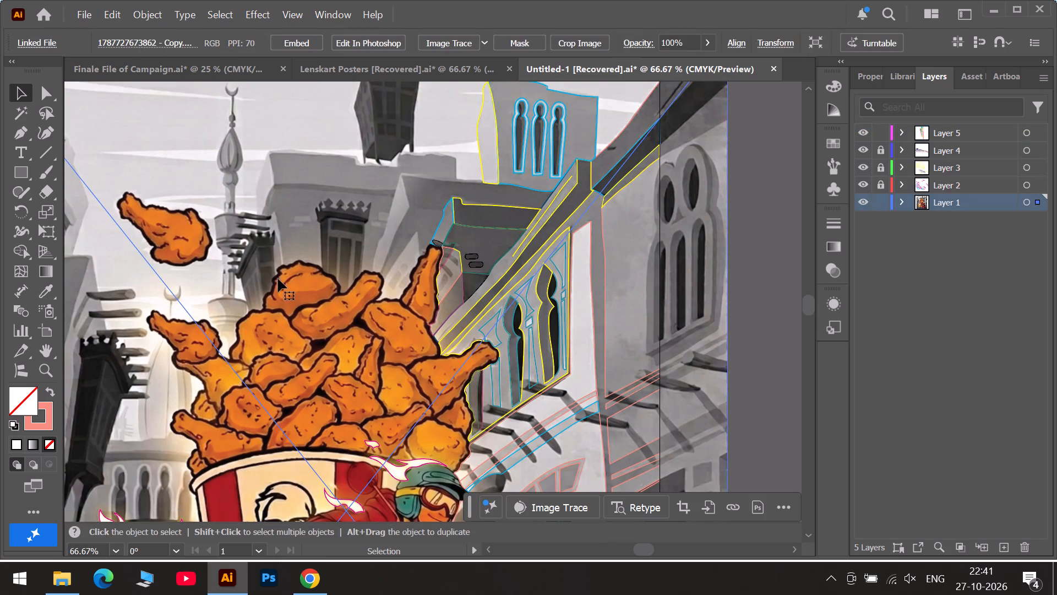
{"action": "scroll", "coordinate": [270, 282], "scroll_direction": "down", "scroll_amount": 3}
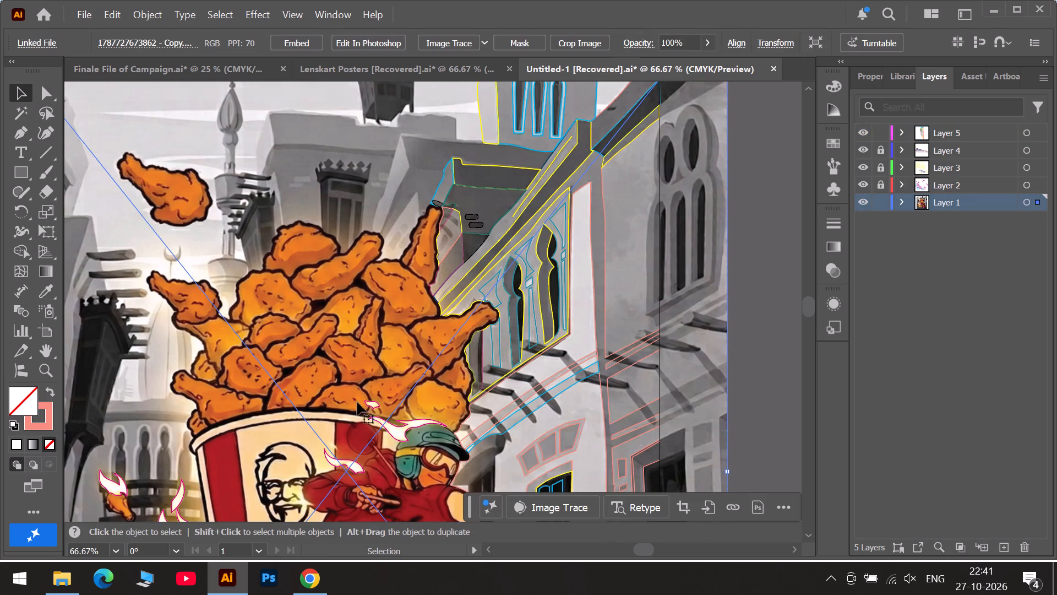
{"action": "scroll", "coordinate": [382, 422], "scroll_direction": "down", "scroll_amount": 2, "text": "alt"}
{"action": "scroll", "coordinate": [259, 428], "scroll_direction": "down", "scroll_amount": 5}
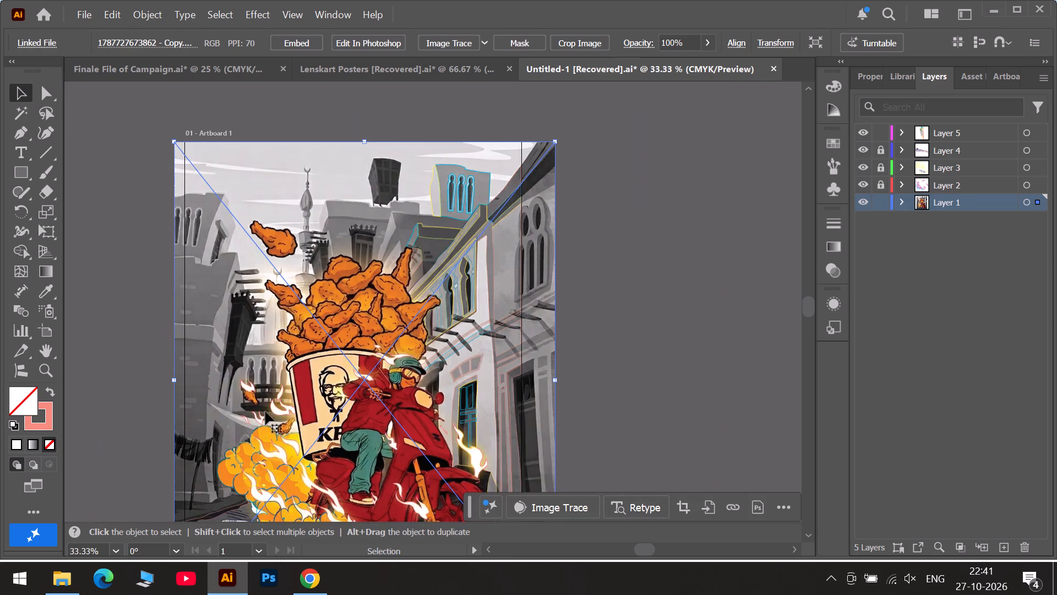
{"action": "scroll", "coordinate": [263, 394], "scroll_direction": "up", "scroll_amount": 2, "text": "alt"}
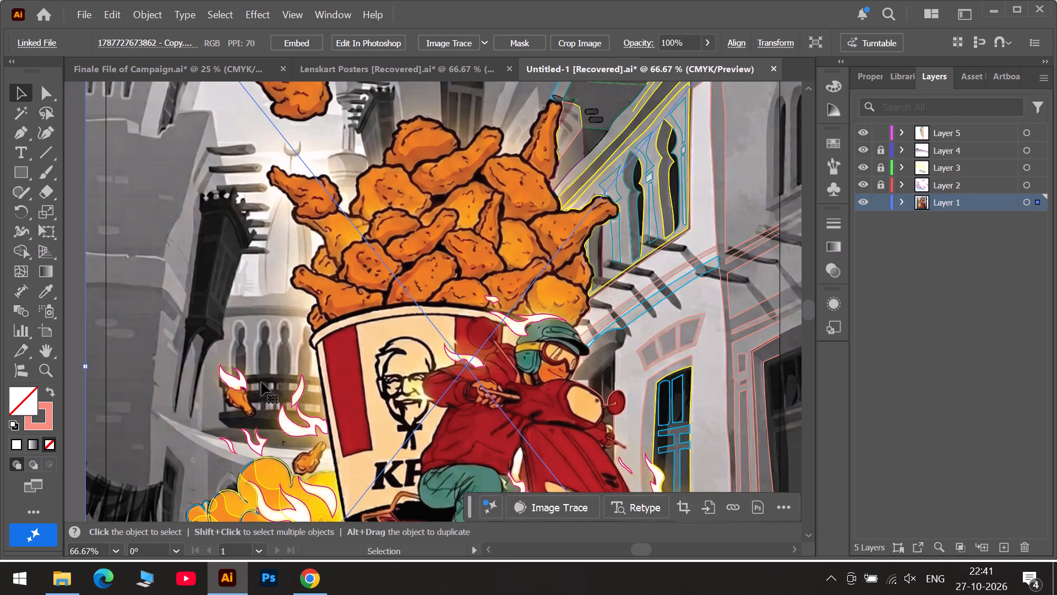
{"action": "scroll", "coordinate": [264, 378], "scroll_direction": "down", "scroll_amount": 1, "text": "alt"}
{"action": "scroll", "coordinate": [287, 341], "scroll_direction": "up", "scroll_amount": 5}
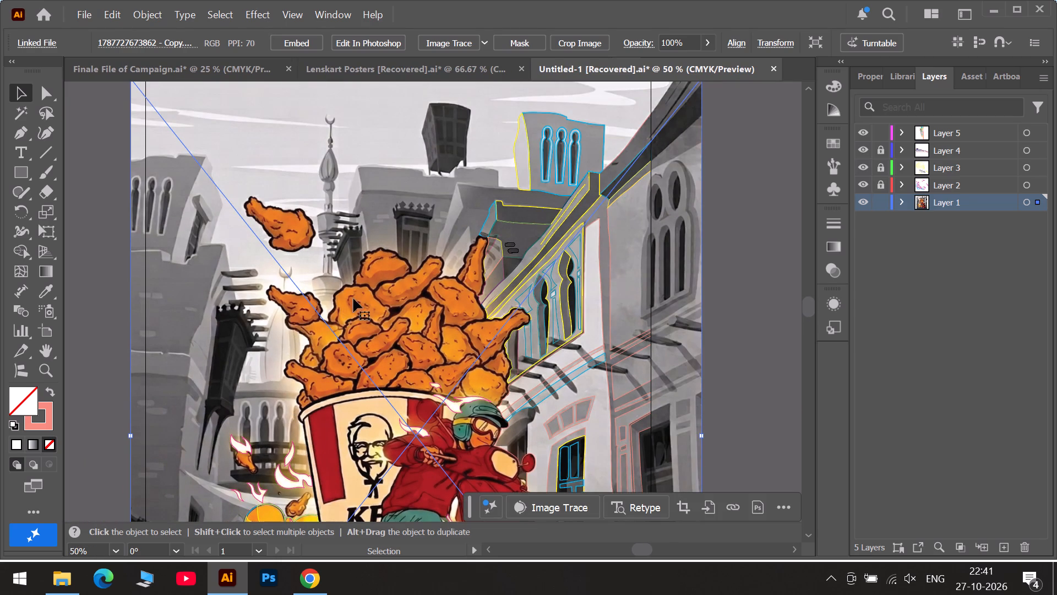
{"action": "scroll", "coordinate": [331, 270], "scroll_direction": "down", "scroll_amount": 1, "text": "alt"}
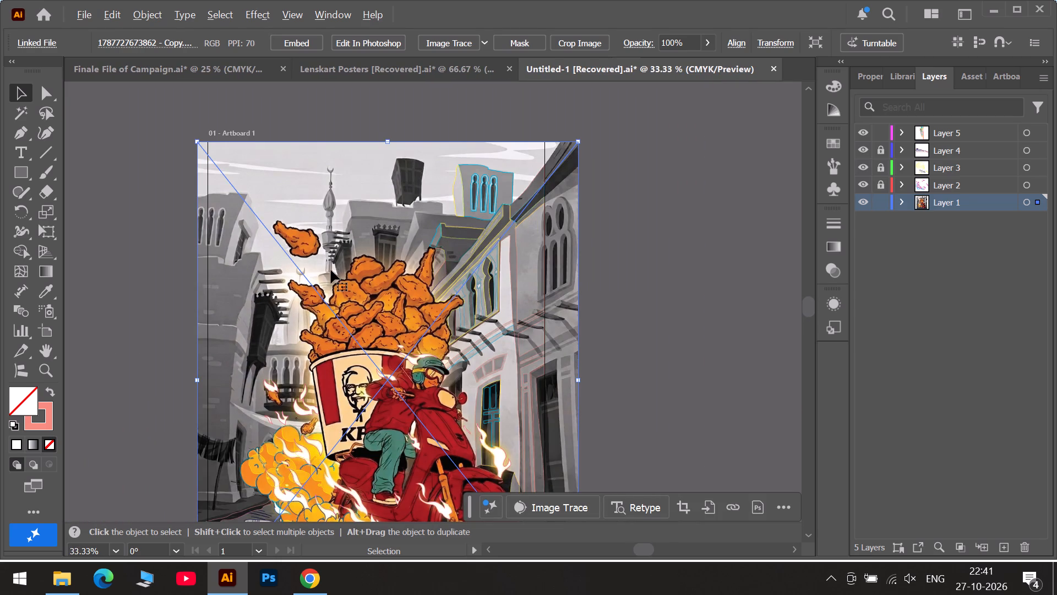
{"action": "scroll", "coordinate": [334, 267], "scroll_direction": "up", "scroll_amount": 4}
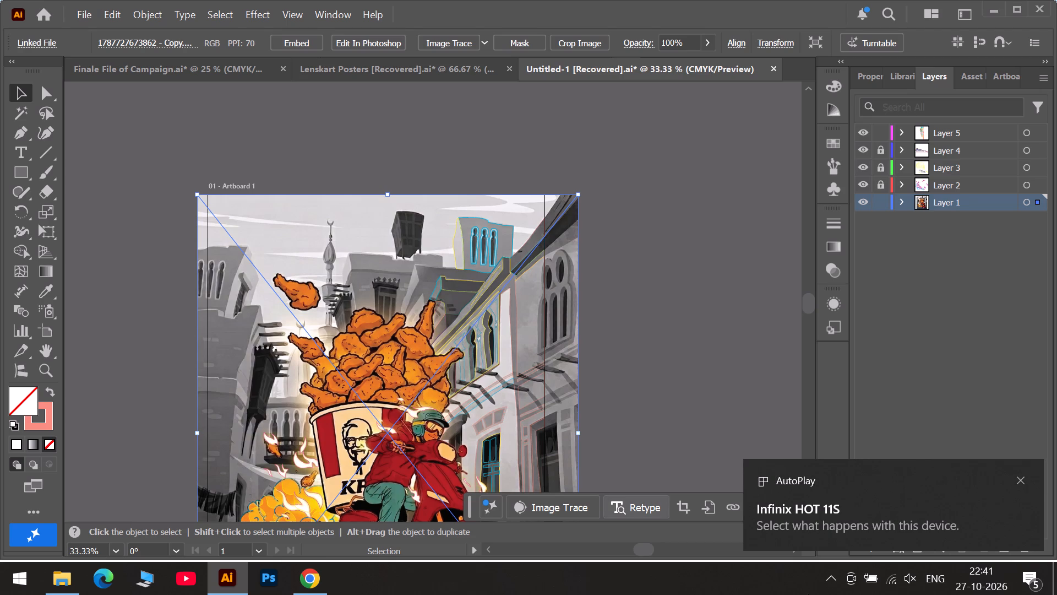
Dismiss the AutoPlay device notification and bring up the hidden system tray icons.
{"action": "left_click", "coordinate": [838, 581]}
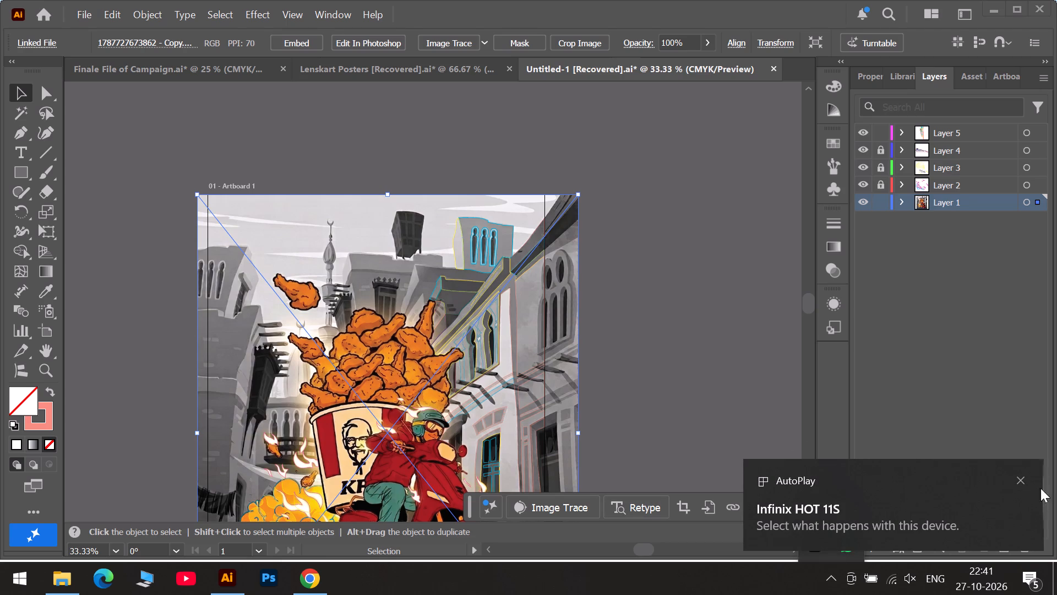
{"action": "left_click", "coordinate": [1017, 480]}
{"action": "left_click", "coordinate": [826, 582]}
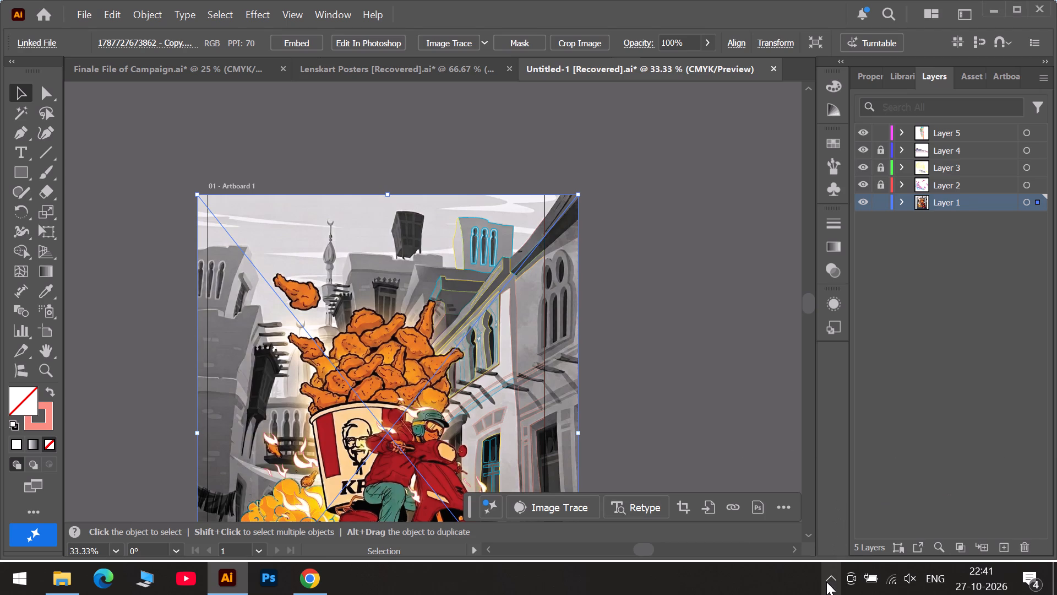